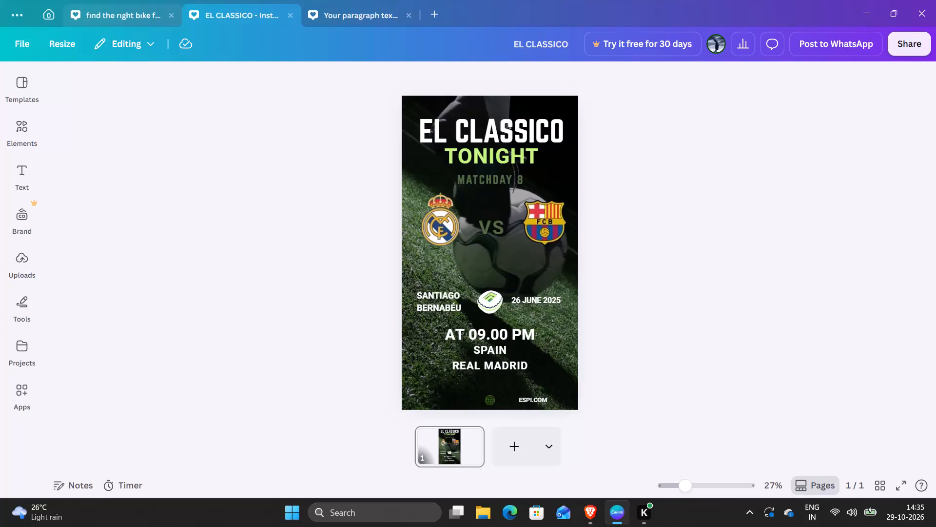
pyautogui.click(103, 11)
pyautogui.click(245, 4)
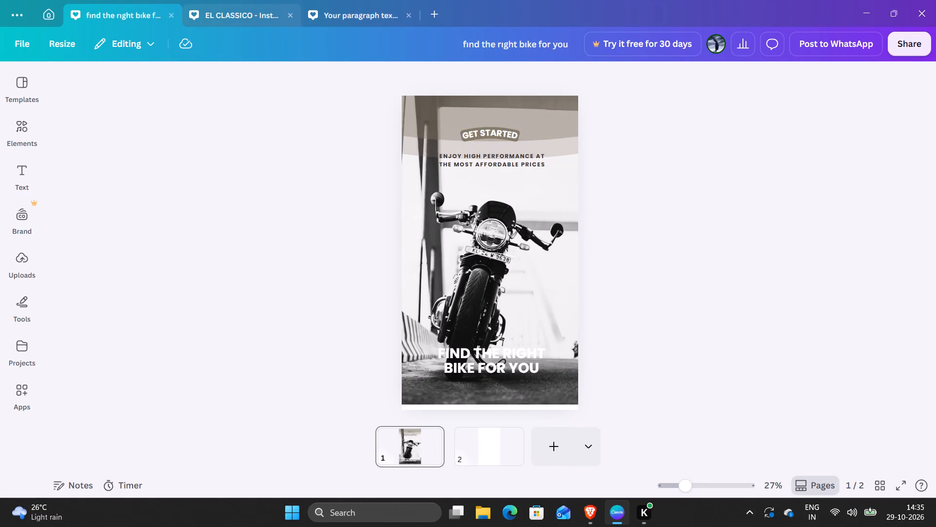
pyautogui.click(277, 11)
# Create a new blank Instagram Post (4:5) design at 1080 × 1350 px.
pyautogui.click(430, 16)
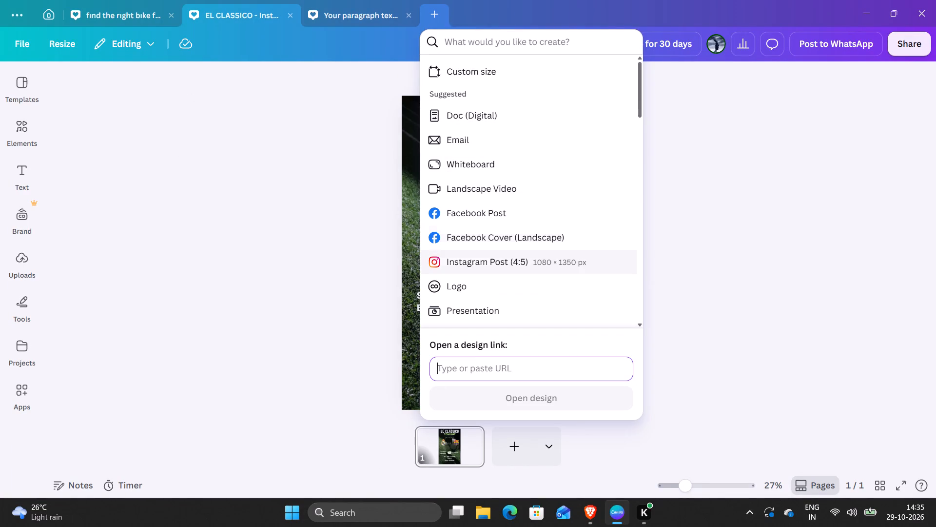
pyautogui.click(475, 263)
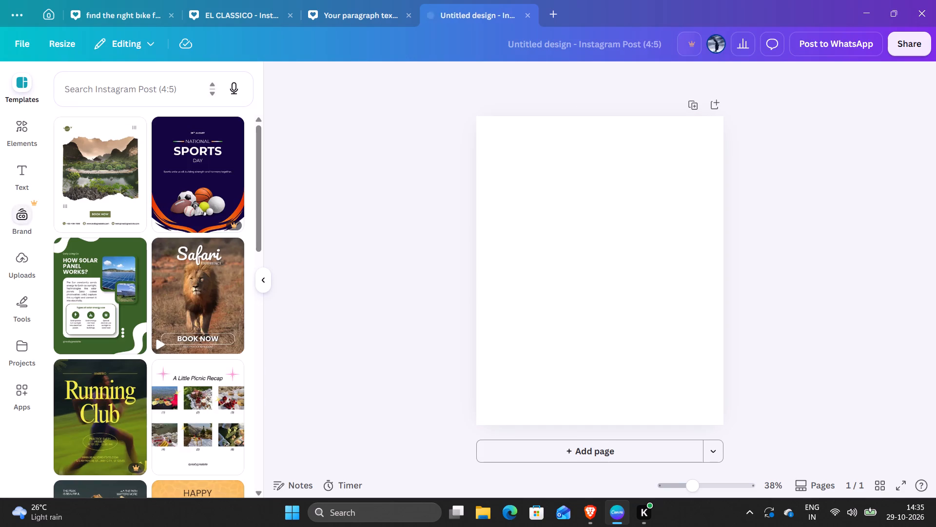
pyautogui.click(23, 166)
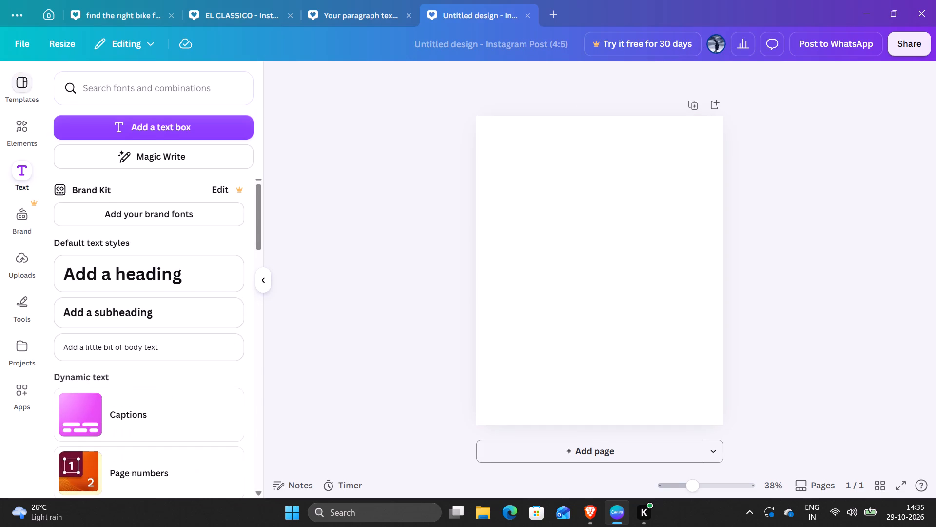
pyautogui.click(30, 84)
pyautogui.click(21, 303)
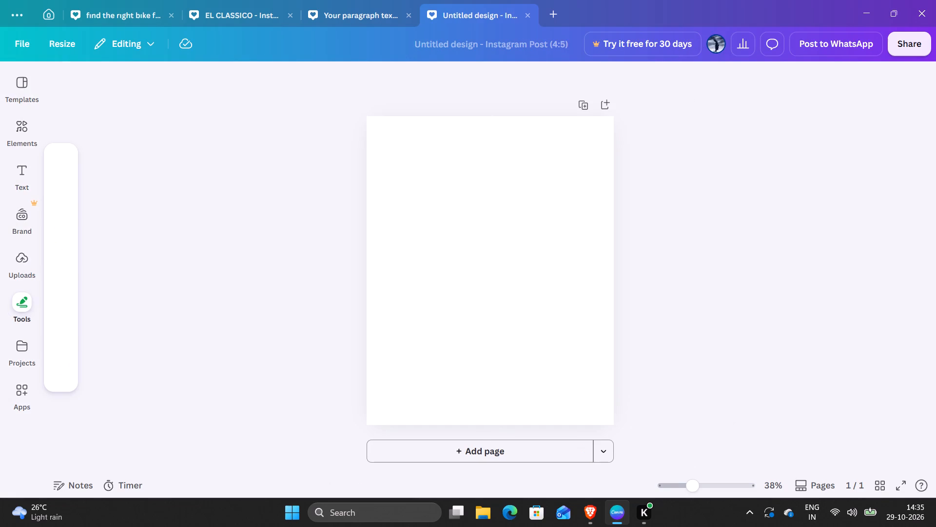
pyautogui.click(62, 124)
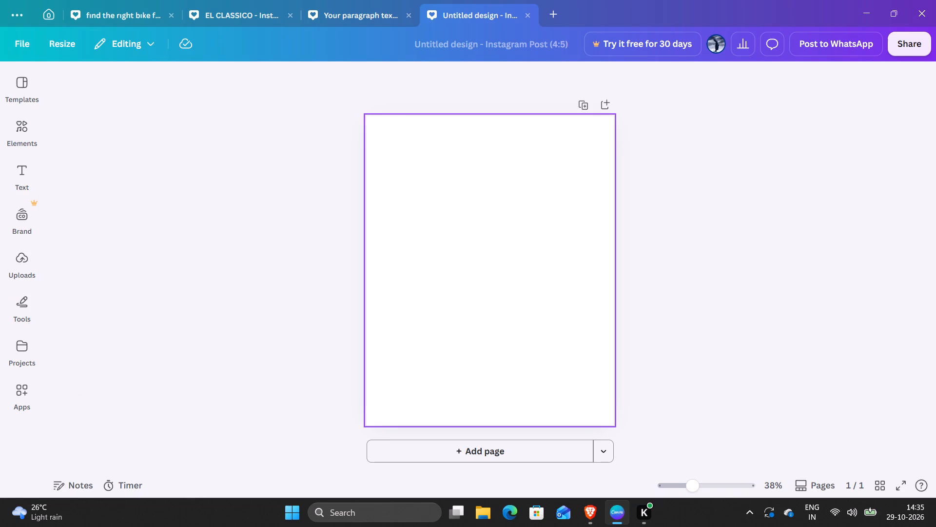
# Pick a custom solid blue shade as the background color of the blank page.
pyautogui.click(374, 203)
pyautogui.click(514, 80)
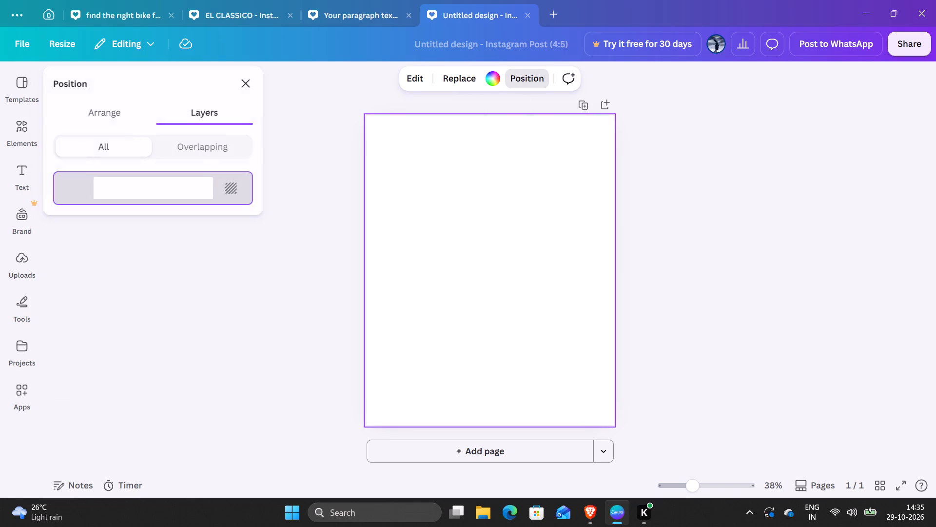
pyautogui.click(495, 80)
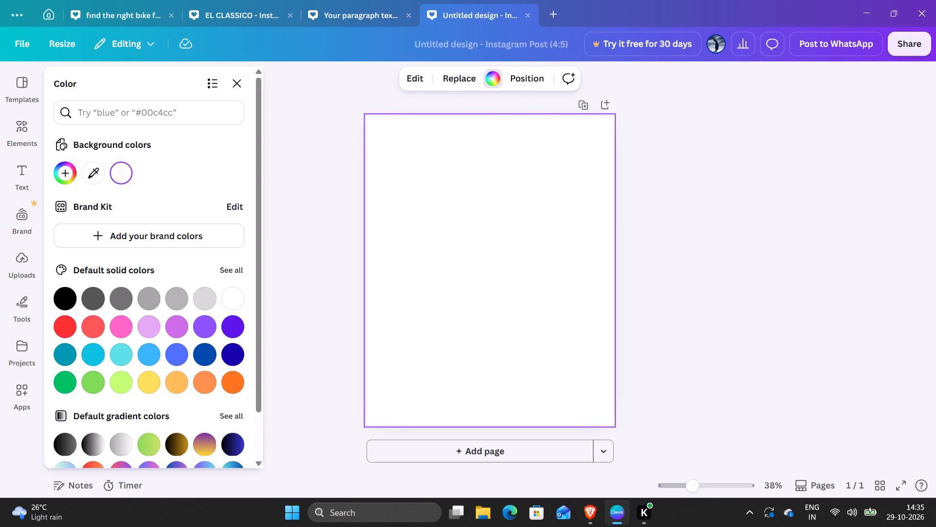
pyautogui.click(93, 170)
pyautogui.click(59, 176)
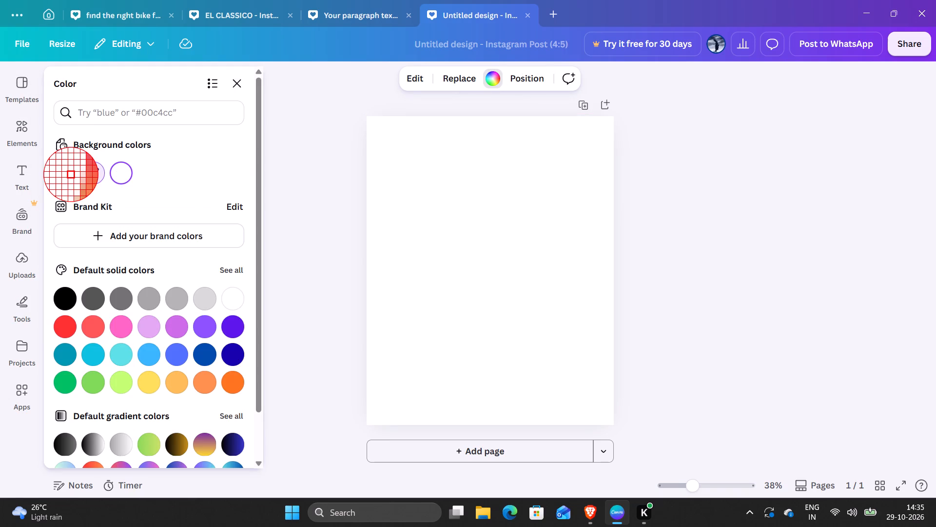
pyautogui.moveTo(197, 185); pyautogui.dragTo(195, 190)
pyautogui.click(59, 180)
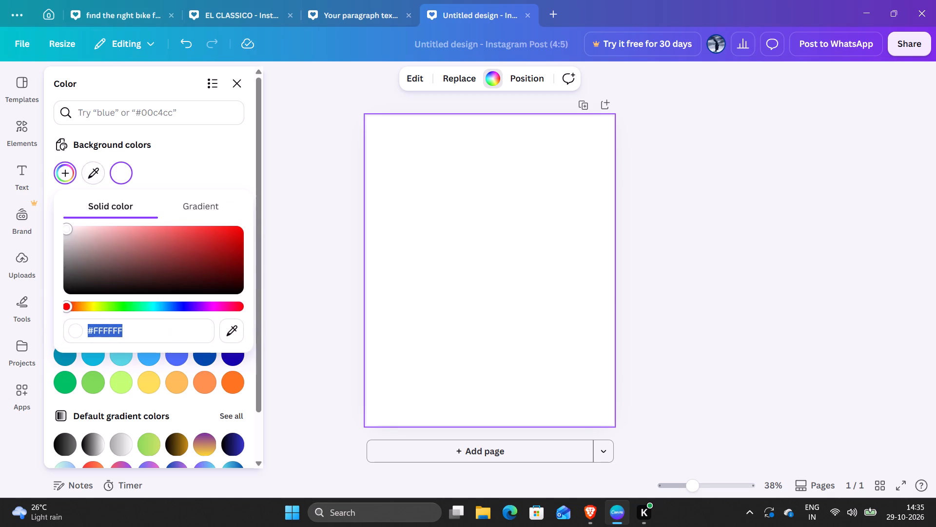
pyautogui.click(169, 307)
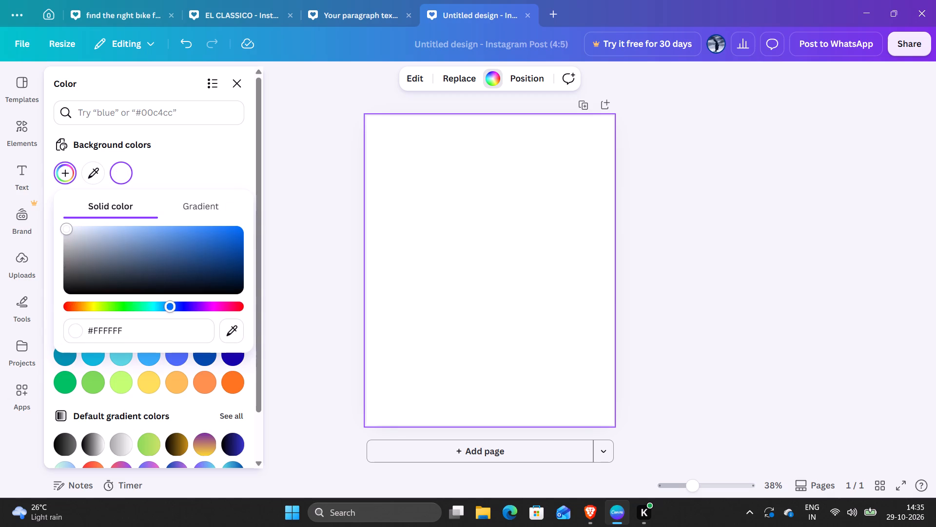
pyautogui.click(170, 307)
pyautogui.click(194, 225)
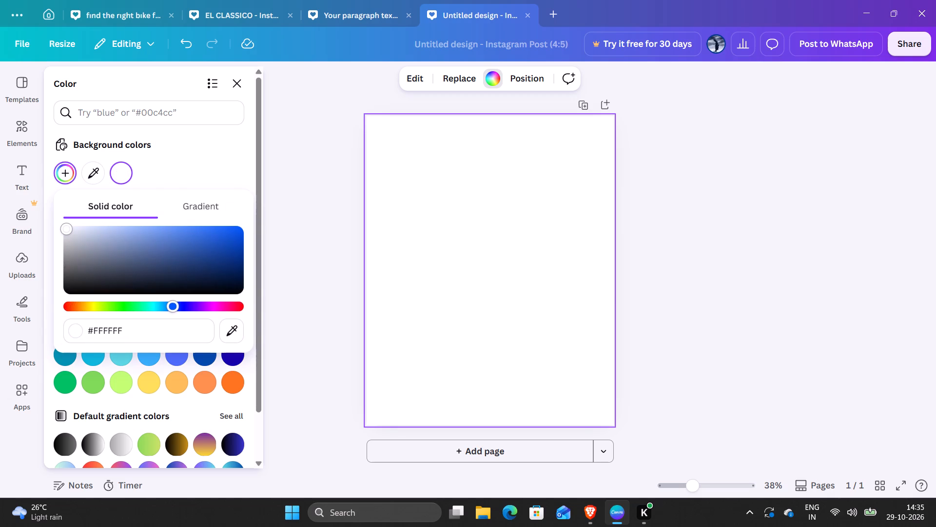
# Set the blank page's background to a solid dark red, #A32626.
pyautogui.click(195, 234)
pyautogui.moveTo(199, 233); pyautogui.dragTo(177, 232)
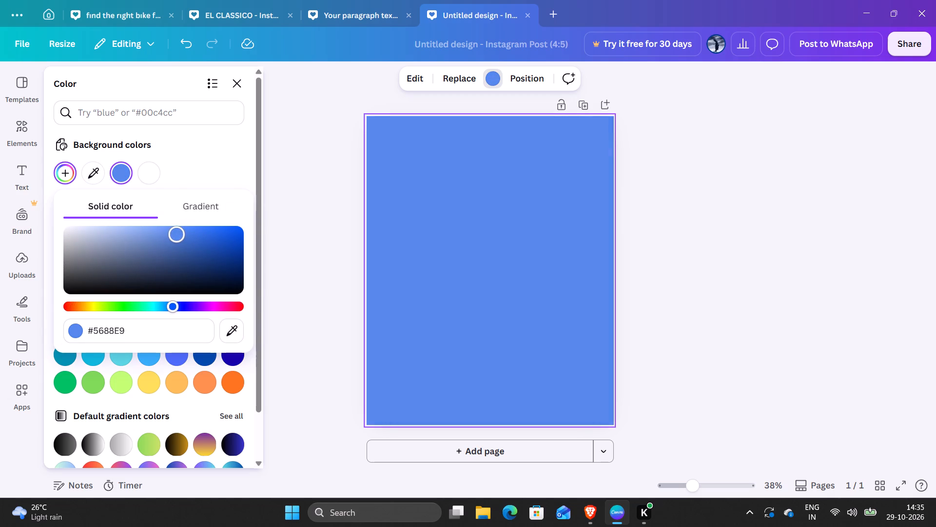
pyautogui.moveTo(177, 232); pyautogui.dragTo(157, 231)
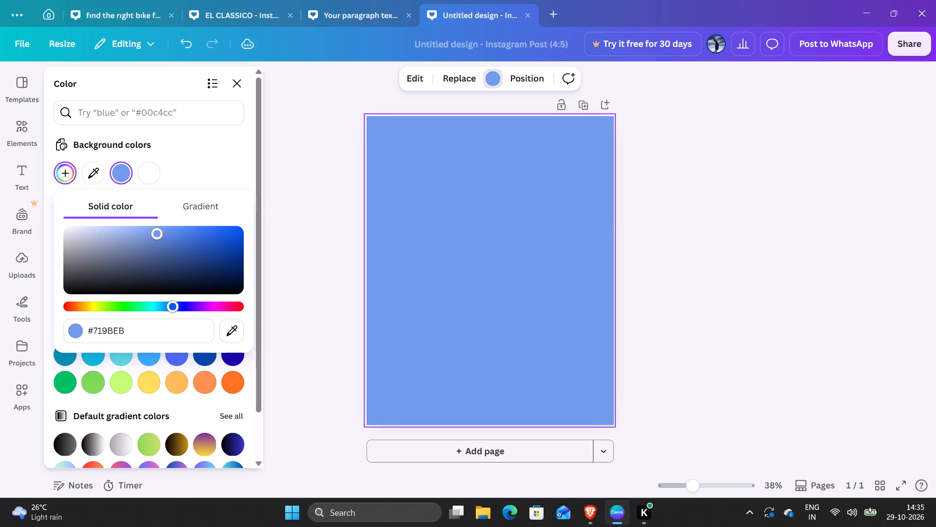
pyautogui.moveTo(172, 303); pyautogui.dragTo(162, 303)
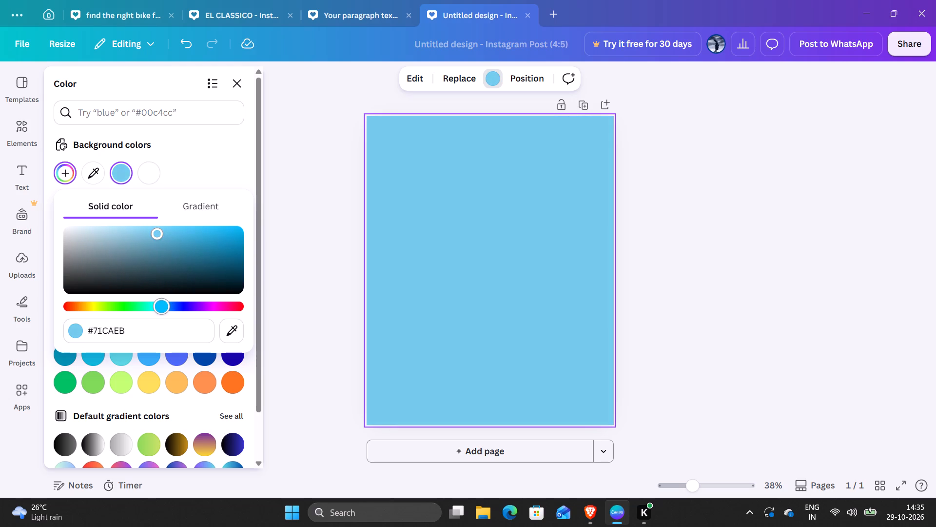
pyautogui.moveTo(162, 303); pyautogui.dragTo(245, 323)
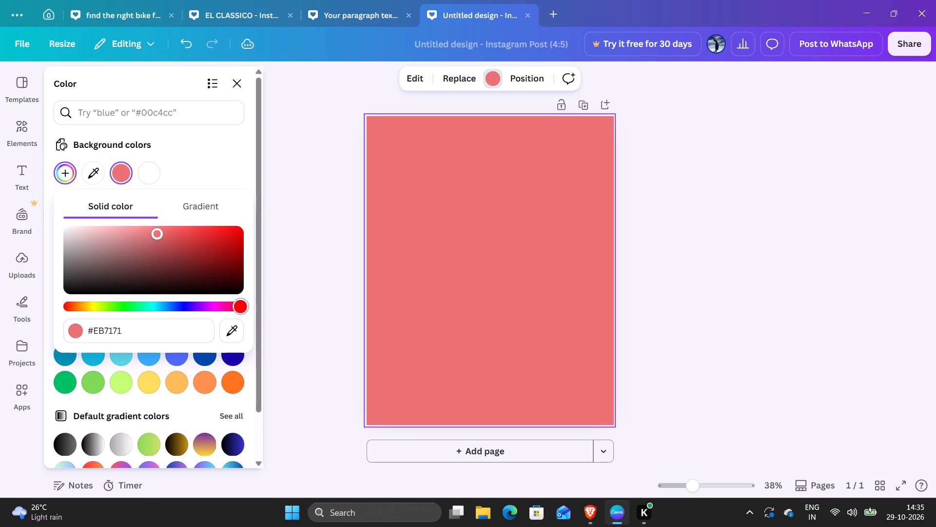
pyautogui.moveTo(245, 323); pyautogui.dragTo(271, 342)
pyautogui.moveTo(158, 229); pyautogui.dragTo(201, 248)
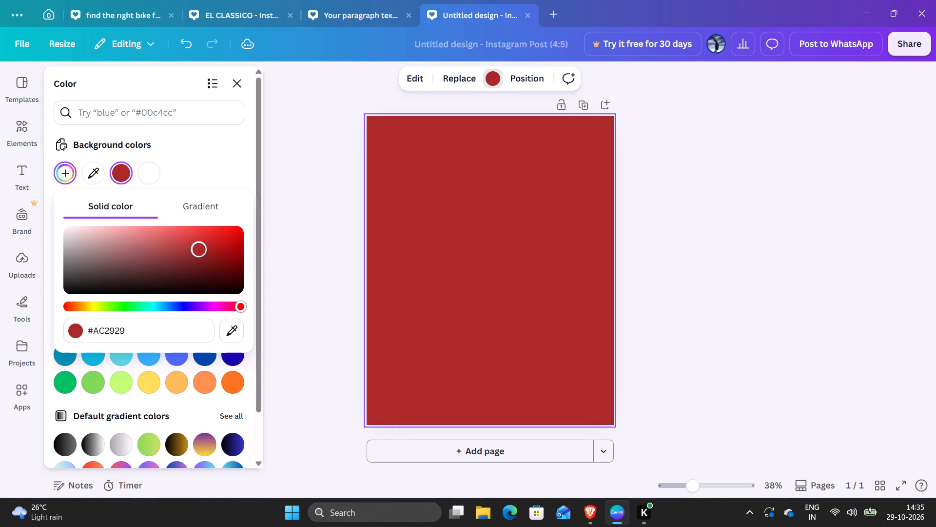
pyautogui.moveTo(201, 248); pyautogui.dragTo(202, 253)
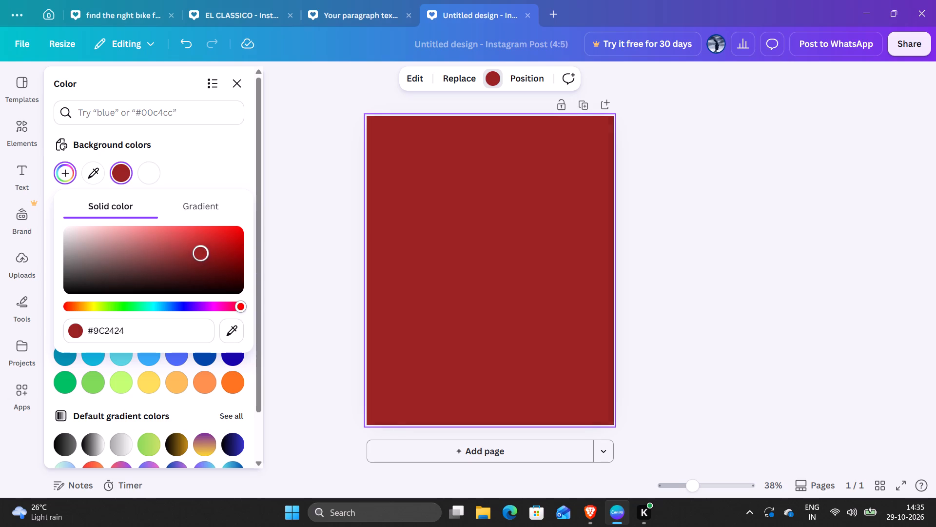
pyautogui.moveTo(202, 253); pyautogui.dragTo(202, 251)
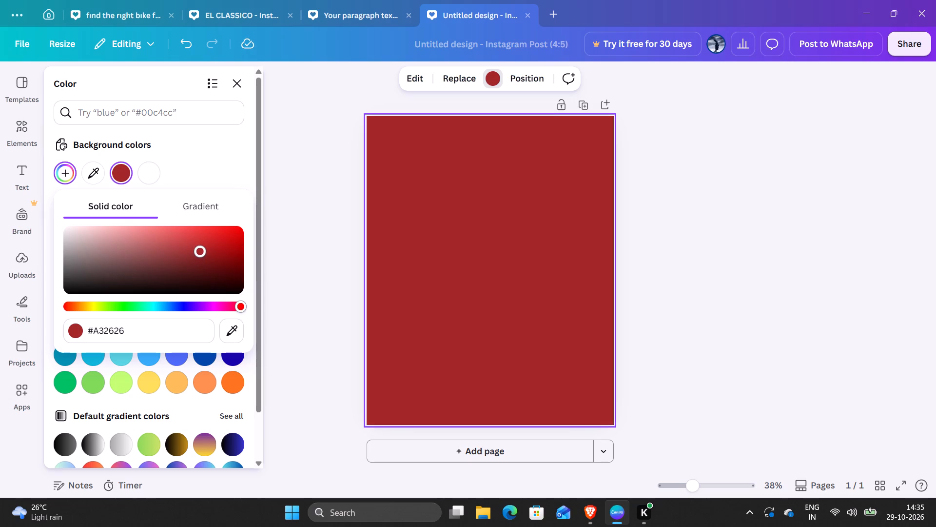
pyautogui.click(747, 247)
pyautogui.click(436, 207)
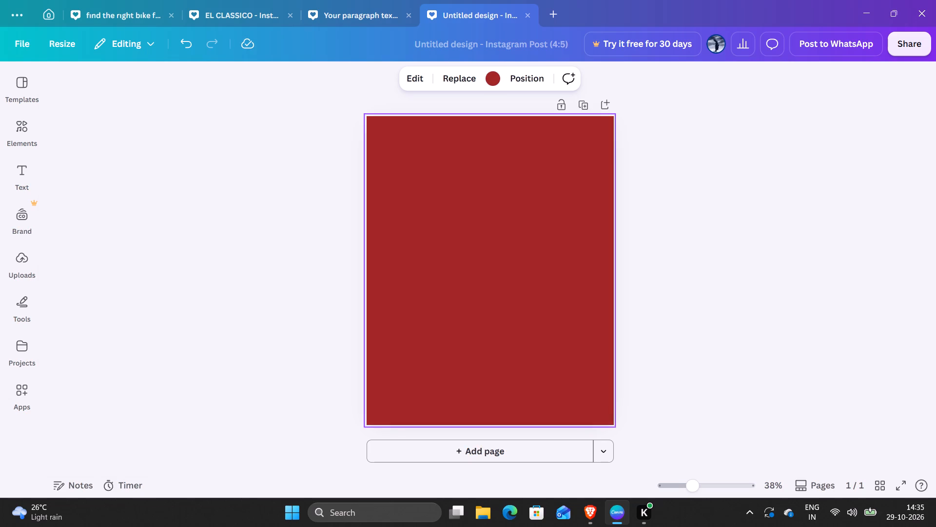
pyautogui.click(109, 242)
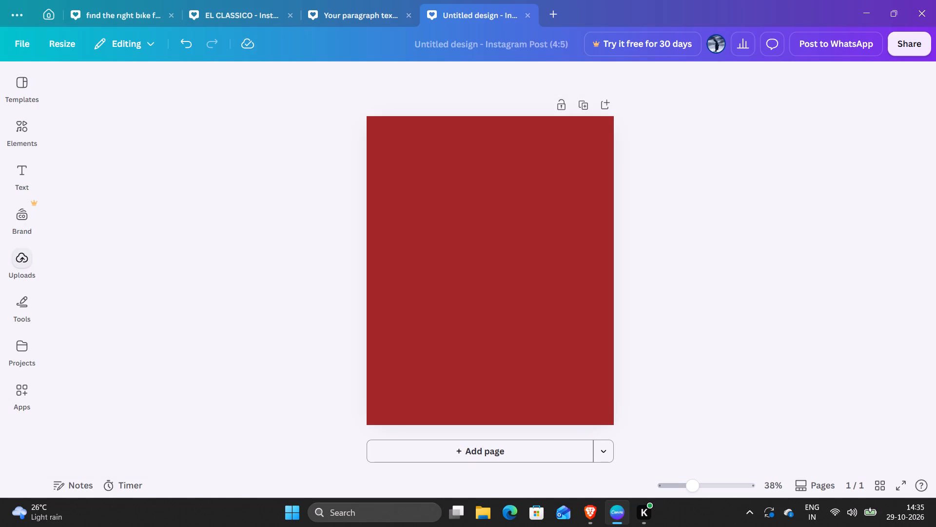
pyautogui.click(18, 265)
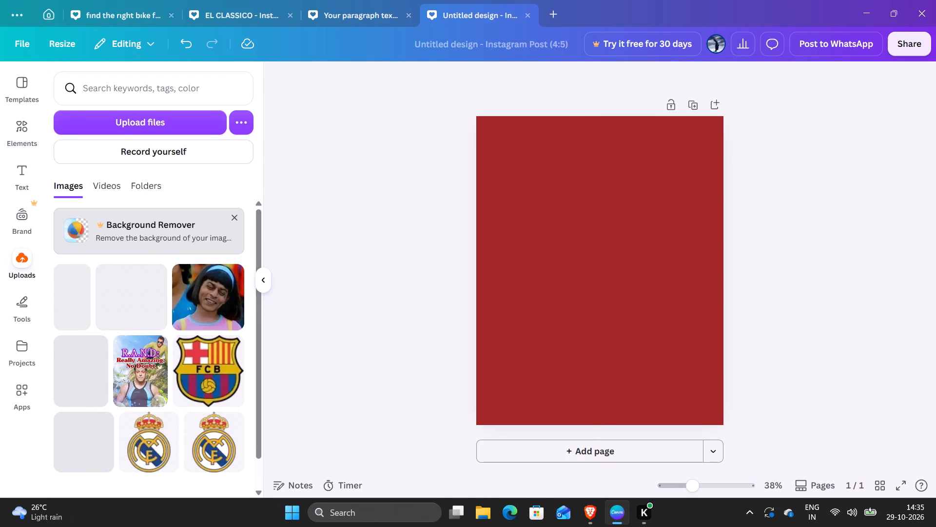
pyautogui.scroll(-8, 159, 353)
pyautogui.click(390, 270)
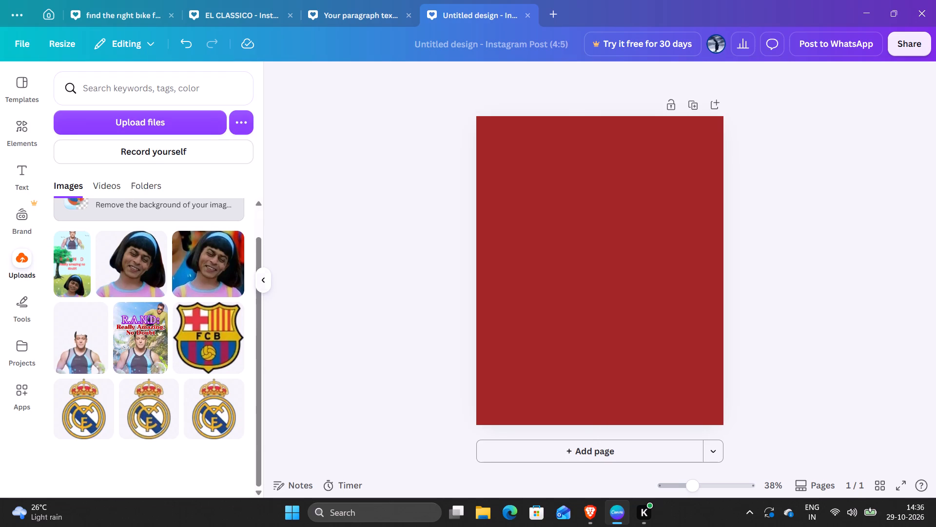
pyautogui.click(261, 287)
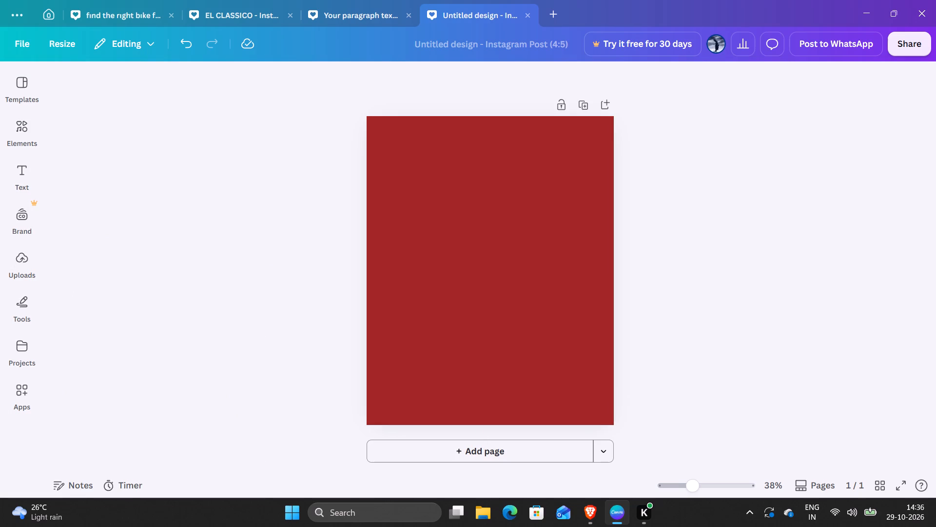
# Switch to Brave and search for images of old trafford.
pyautogui.click(584, 525)
pyautogui.click(655, 1)
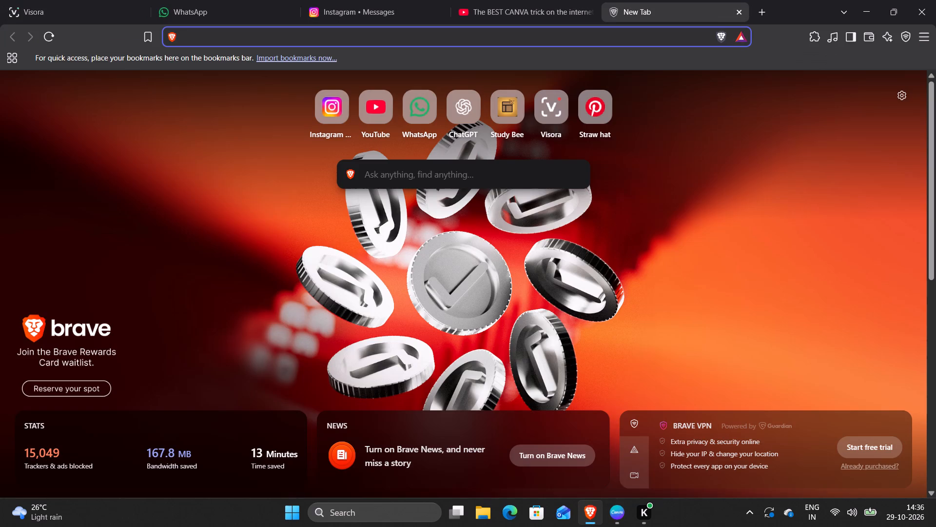
pyautogui.write('ol')
pyautogui.write('d')
pyautogui.press('space')
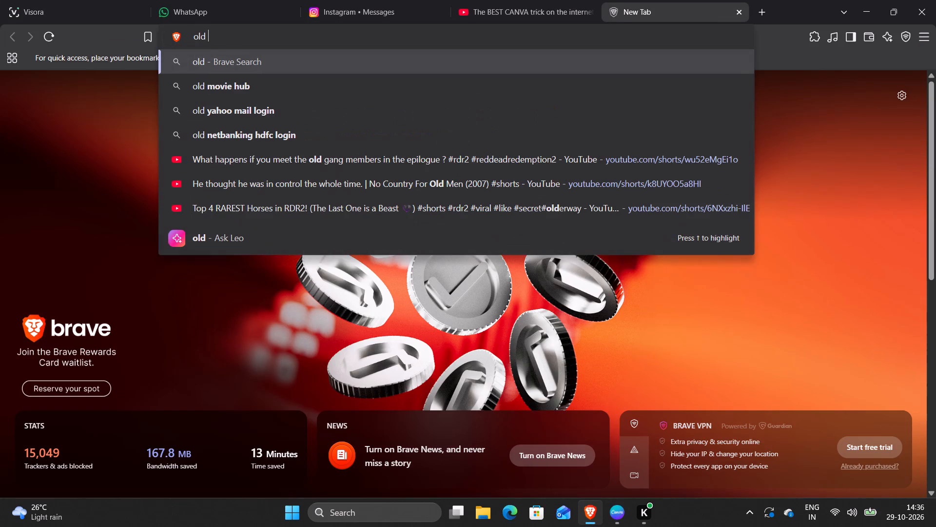
pyautogui.press('t')
pyautogui.press('r')
pyautogui.write('aff')
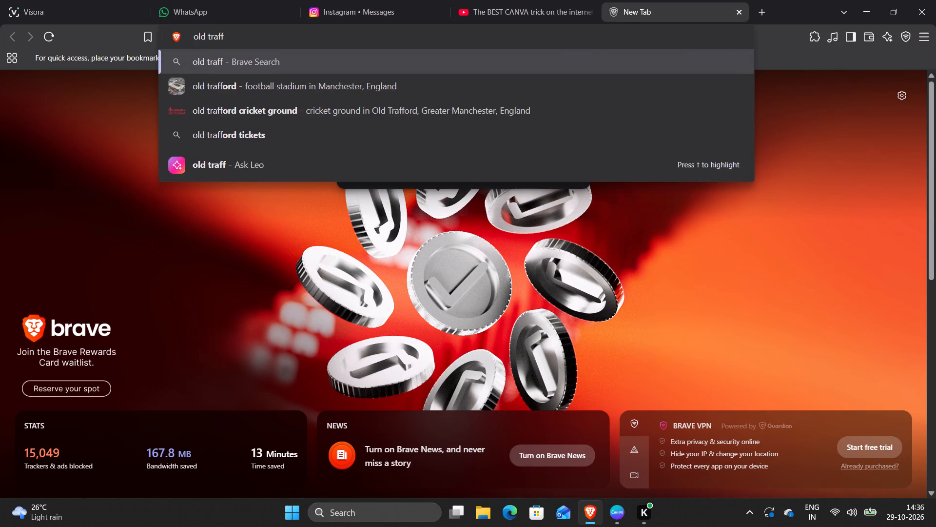
pyautogui.click(478, 96)
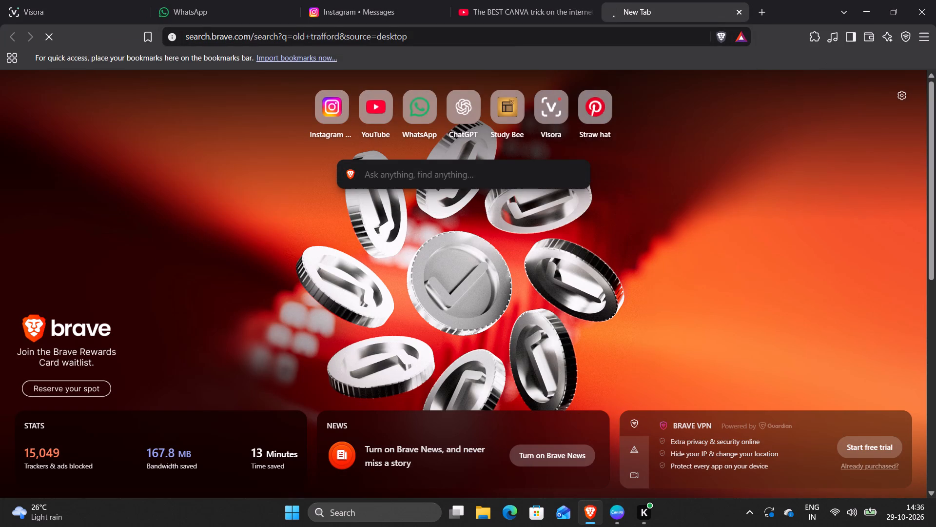
pyautogui.click(187, 123)
pyautogui.click(190, 122)
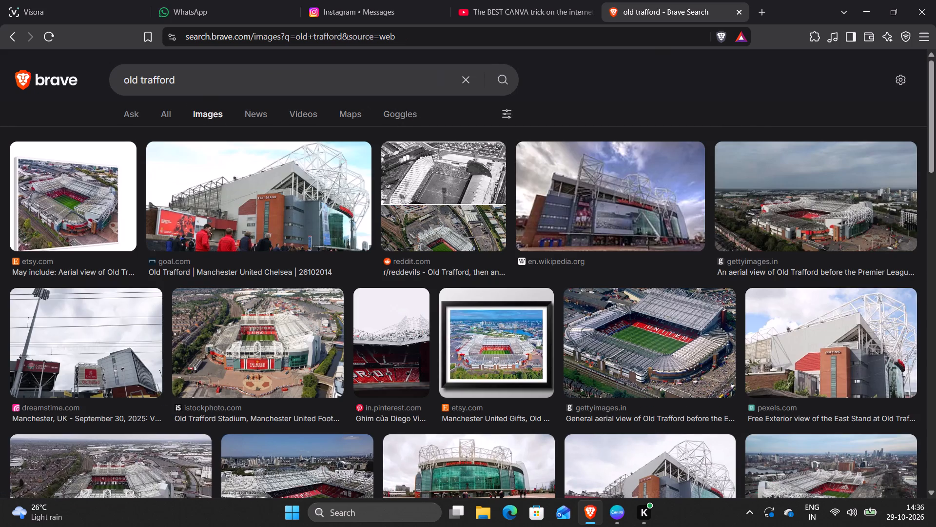
# Look through the Old Trafford image results for a photo suitable as the design's background.
pyautogui.scroll(-2, 293, 224)
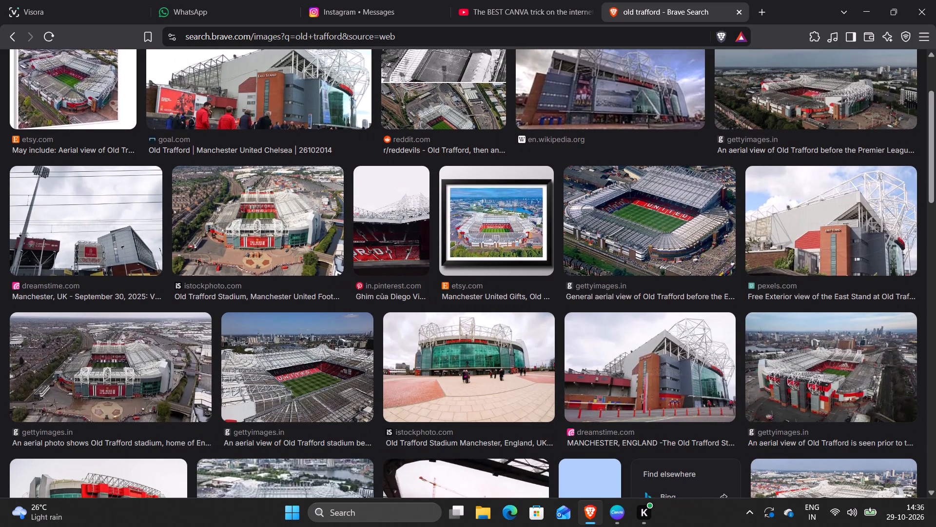
pyautogui.scroll(-3, 293, 224)
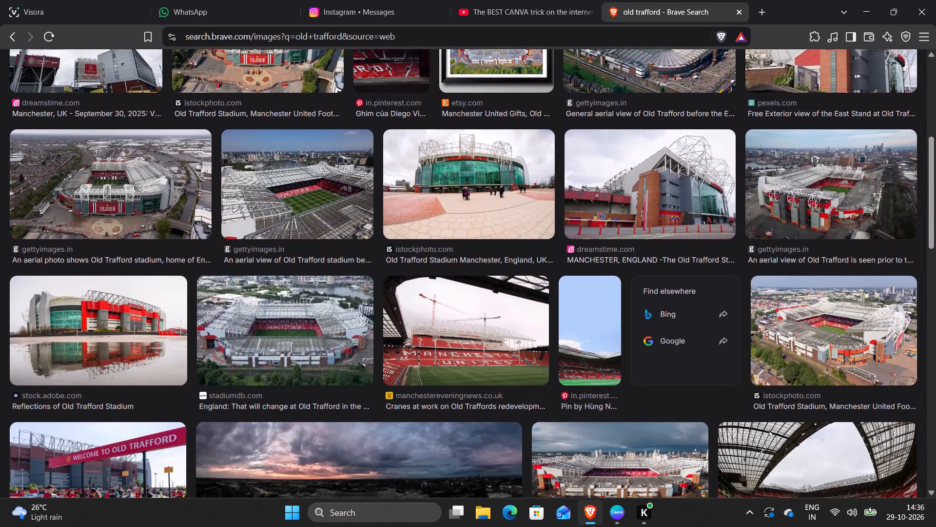
pyautogui.scroll(-8, 293, 224)
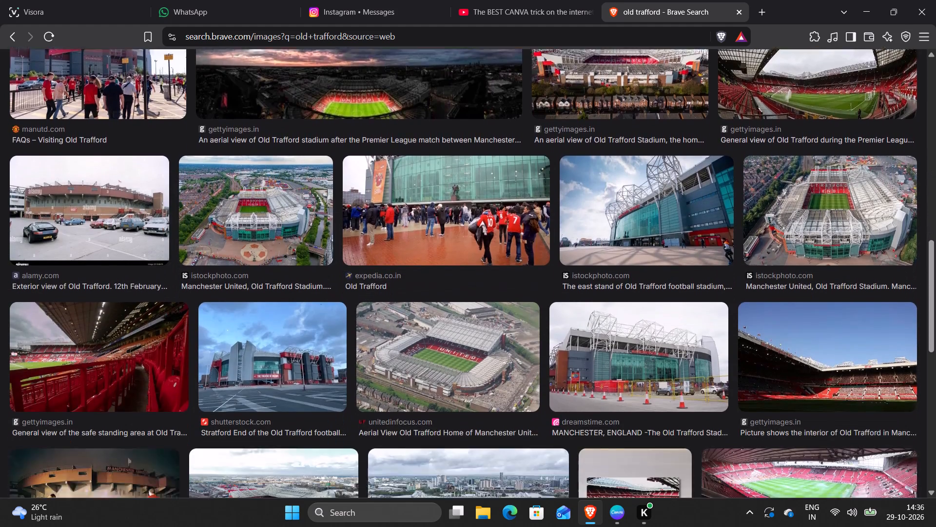
pyautogui.scroll(-3, 293, 225)
pyautogui.scroll(1, 292, 226)
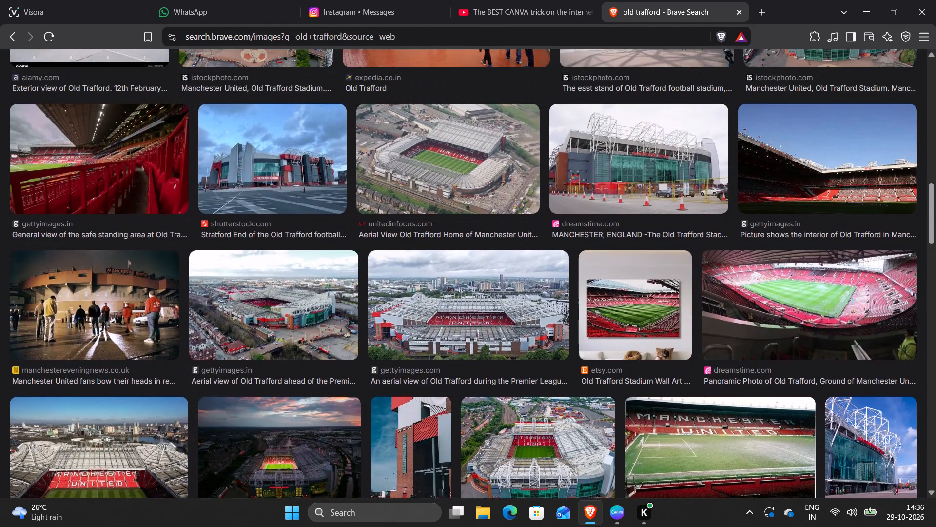
# Switch to Canva and set the page background to the default solid white.
pyautogui.hotkey('alt', 'Tab')
pyautogui.click(561, 156)
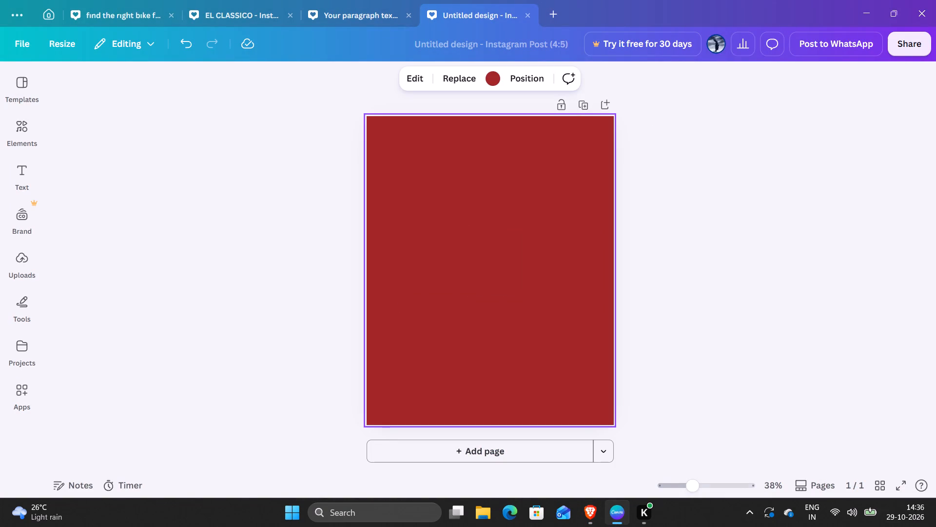
pyautogui.click(472, 81)
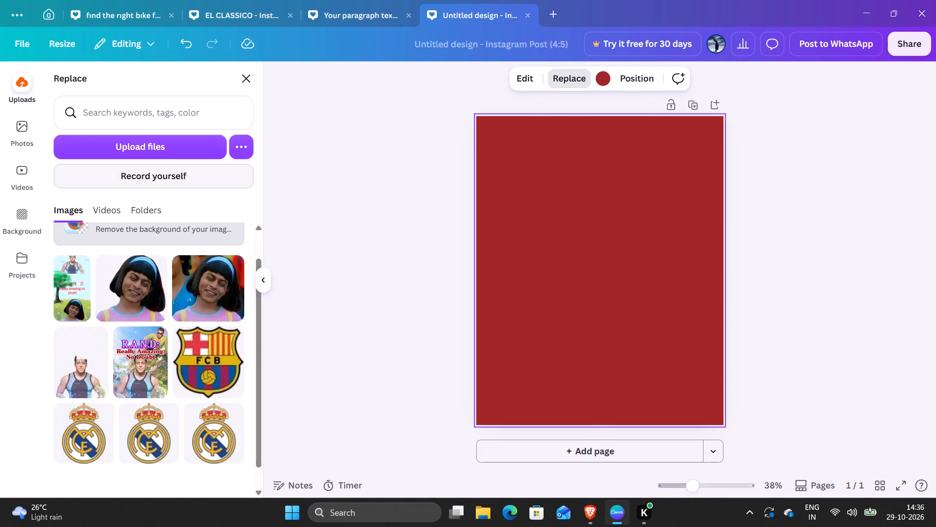
pyautogui.click(534, 88)
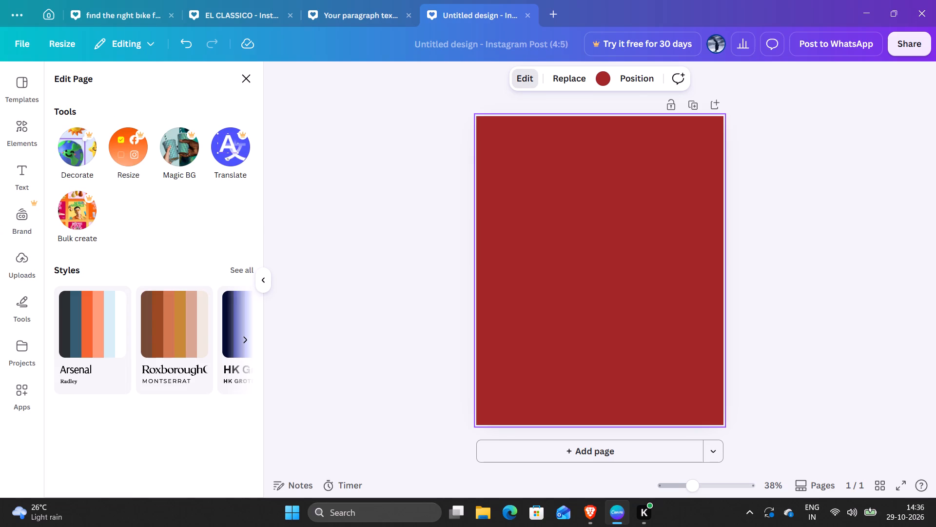
pyautogui.click(606, 80)
pyautogui.click(95, 171)
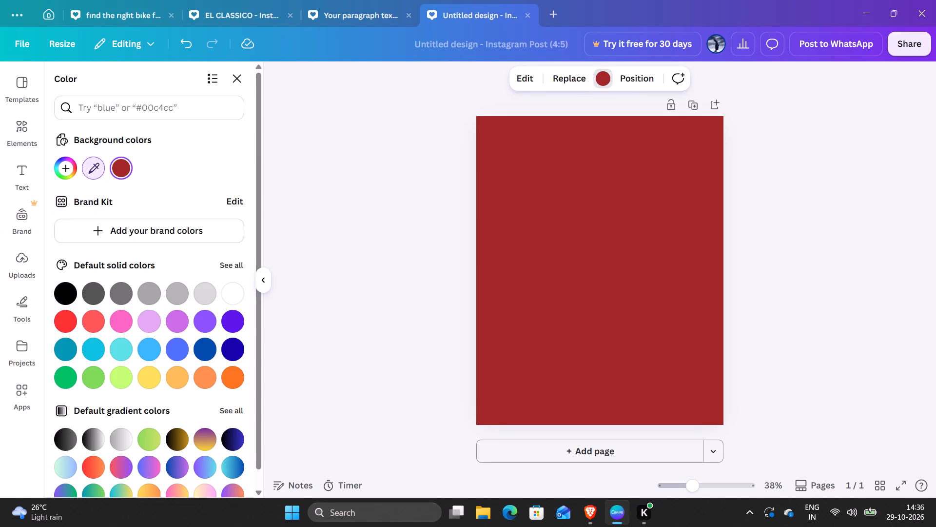
pyautogui.click(237, 295)
pyautogui.click(231, 291)
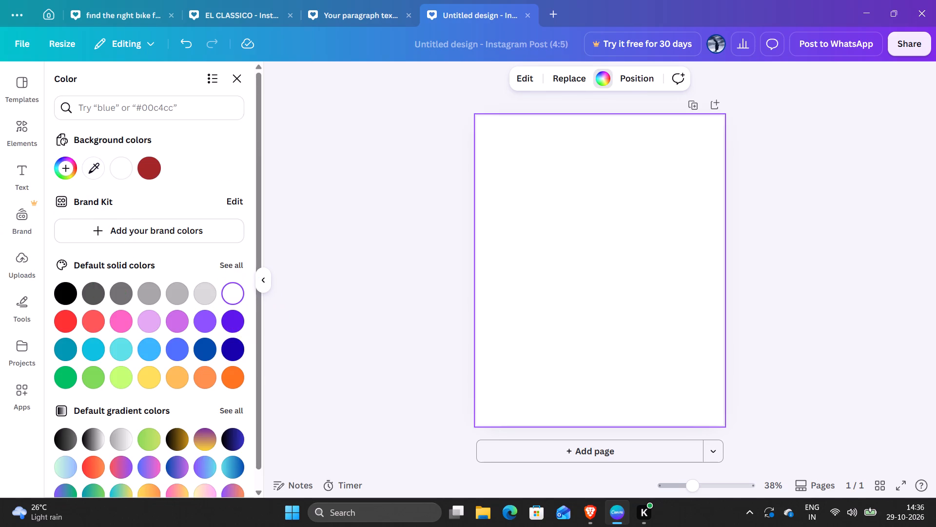
pyautogui.click(345, 251)
# Switch to Brave and preview the dreamstime panoramic interior photo and the related stadiumdb photo of Old Trafford.
pyautogui.hotkey('alt', 'Tab')
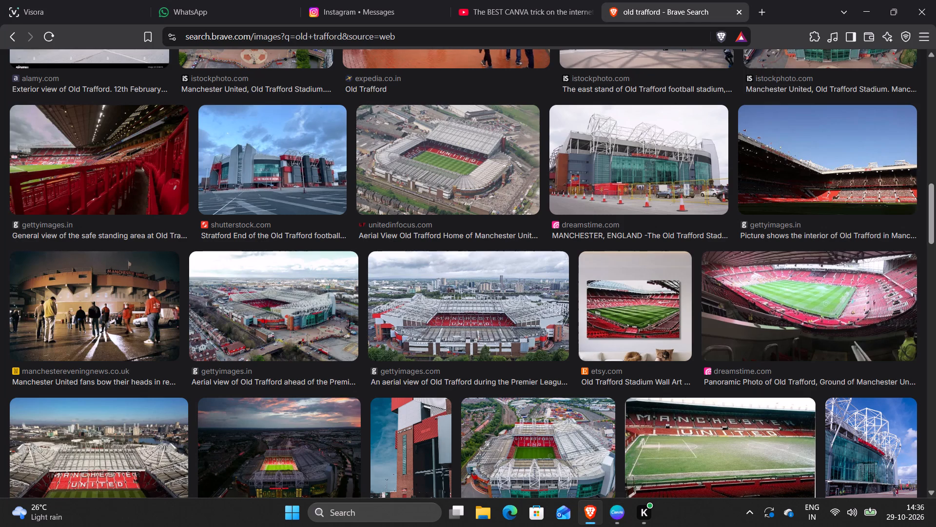
pyautogui.scroll(-1, 781, 355)
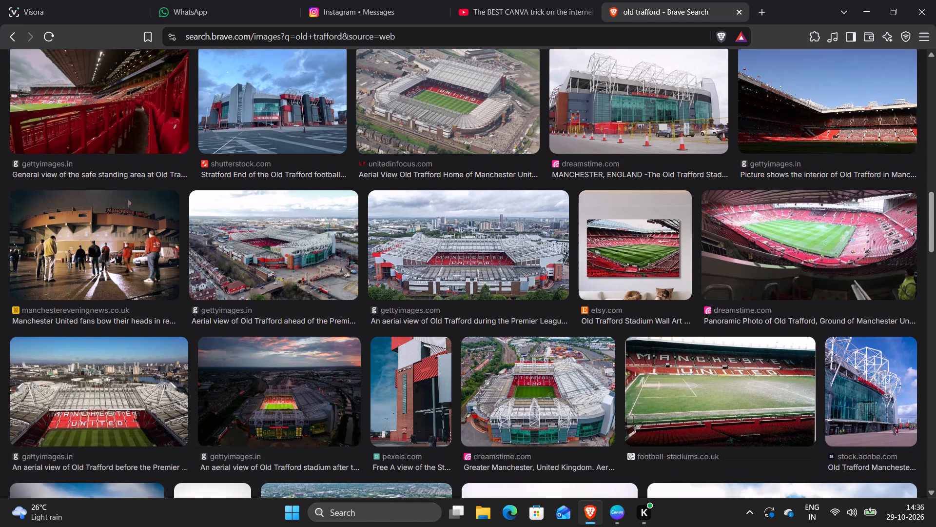
pyautogui.click(806, 250)
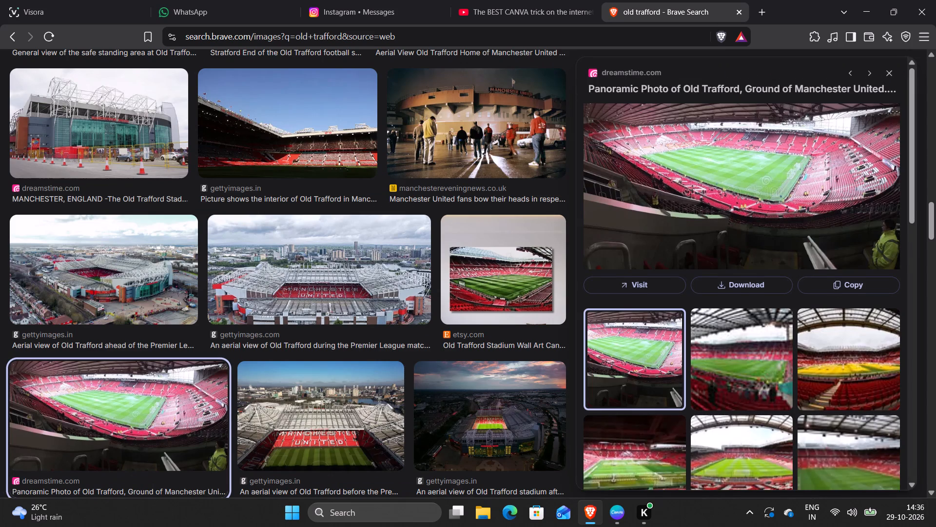
pyautogui.scroll(-3, 725, 375)
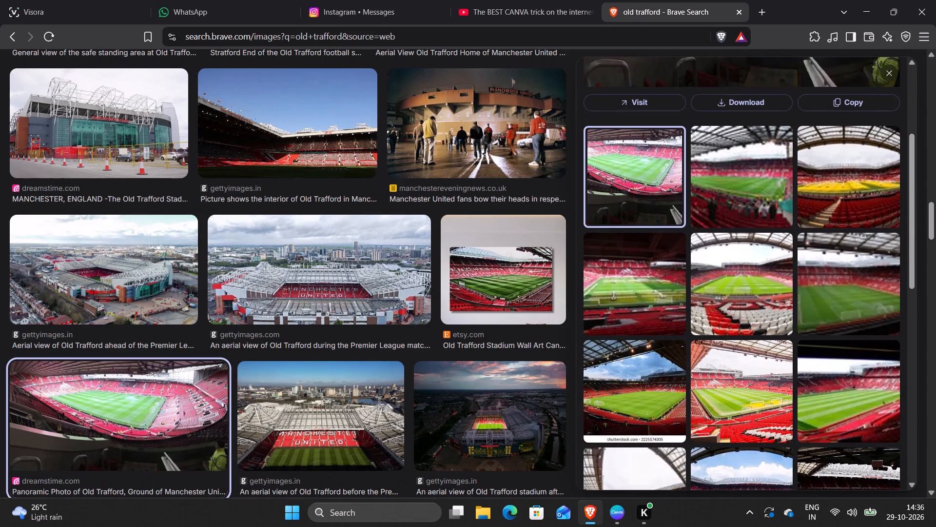
pyautogui.scroll(4, 725, 375)
pyautogui.scroll(-2, 725, 375)
pyautogui.click(852, 461)
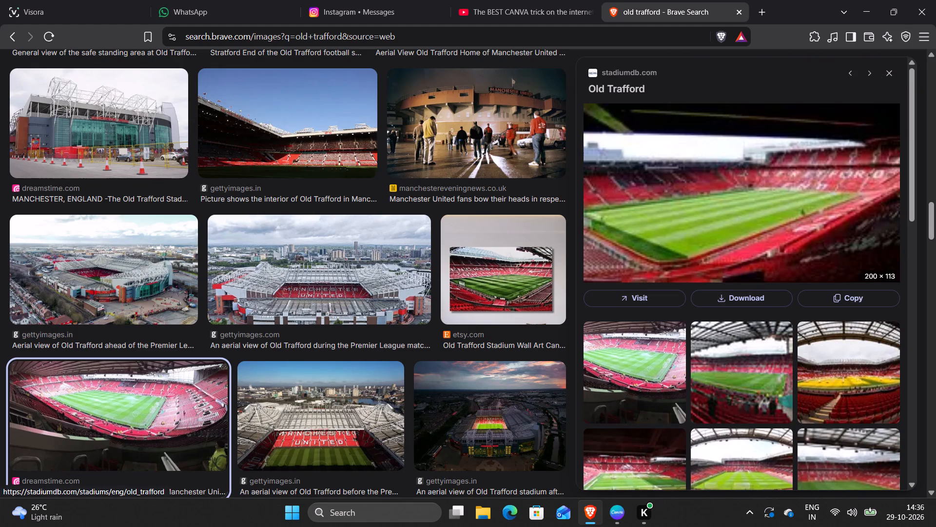
# Download the dreamstime panoramic photo of Old Trafford to the Downloads folder under its original file name.
pyautogui.moveTo(915, 181); pyautogui.dragTo(904, 210)
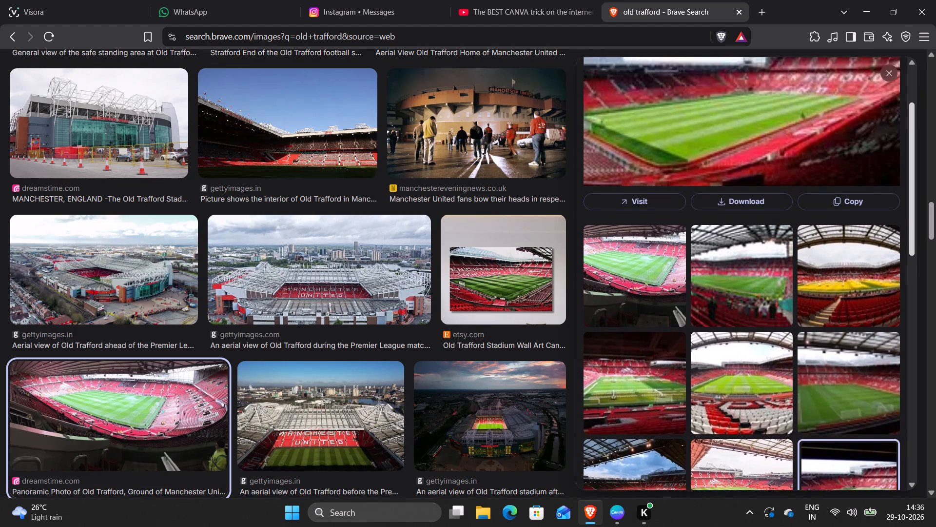
pyautogui.moveTo(904, 210); pyautogui.dragTo(903, 185)
pyautogui.click(648, 360)
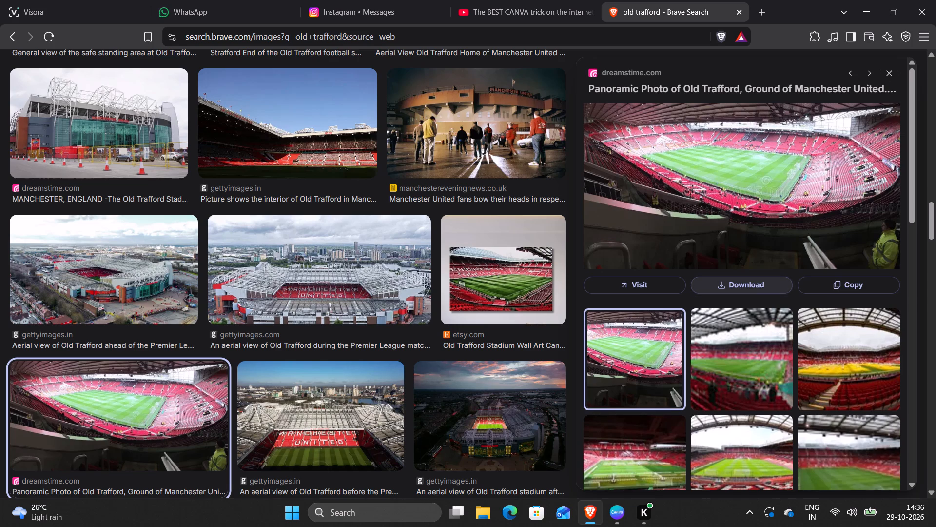
pyautogui.click(708, 285)
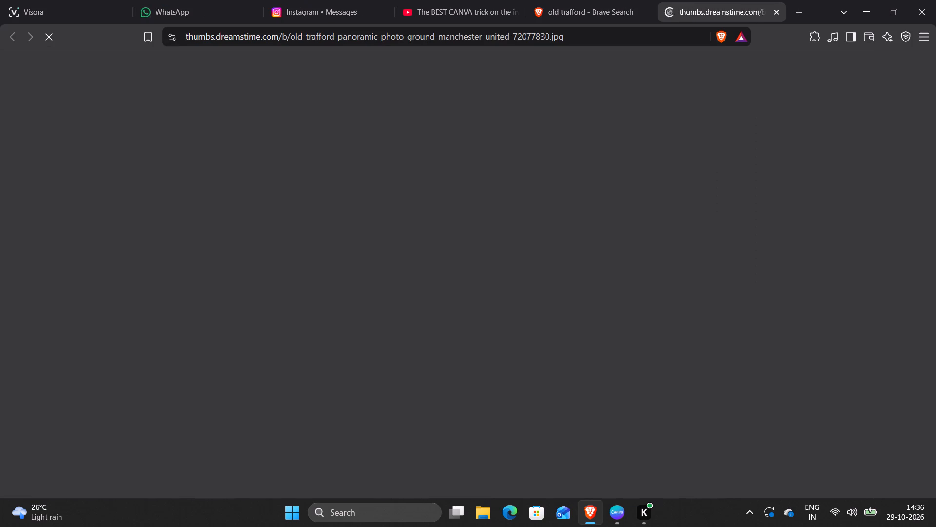
pyautogui.click(609, 187)
pyautogui.rightClick(601, 203)
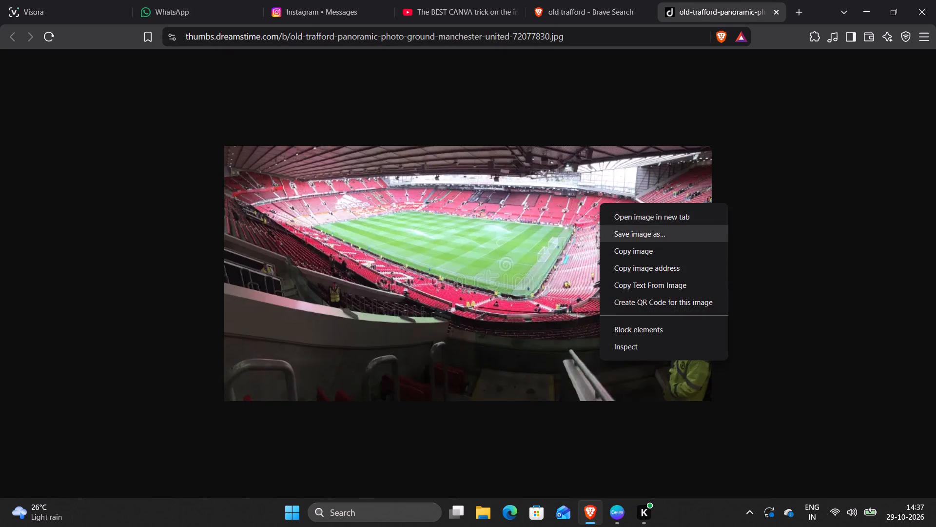
pyautogui.click(645, 235)
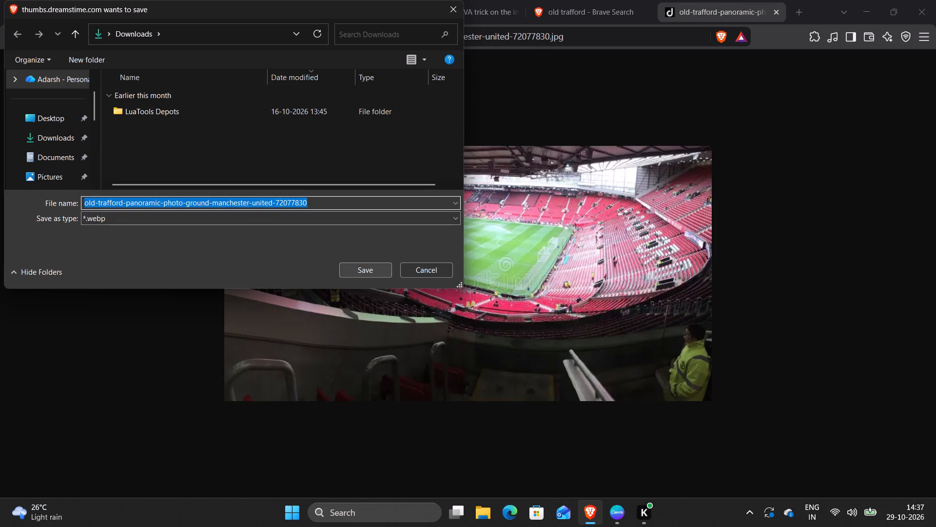
pyautogui.click(378, 271)
# Switch to Canva and upload the saved old-trafford-panoramic-photo file from Downloads to the design's image uploads.
pyautogui.click(39, 0)
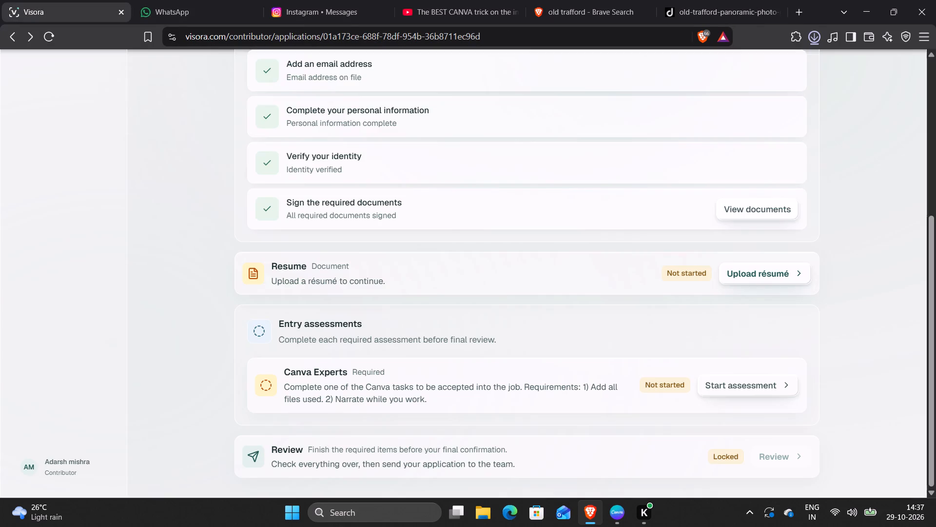
pyautogui.hotkey('alt', 'Tab')
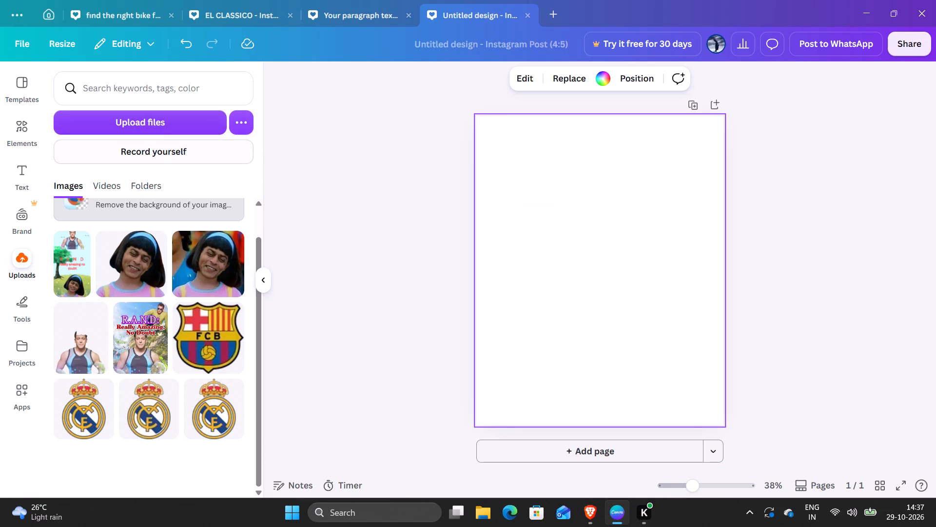
pyautogui.click(137, 119)
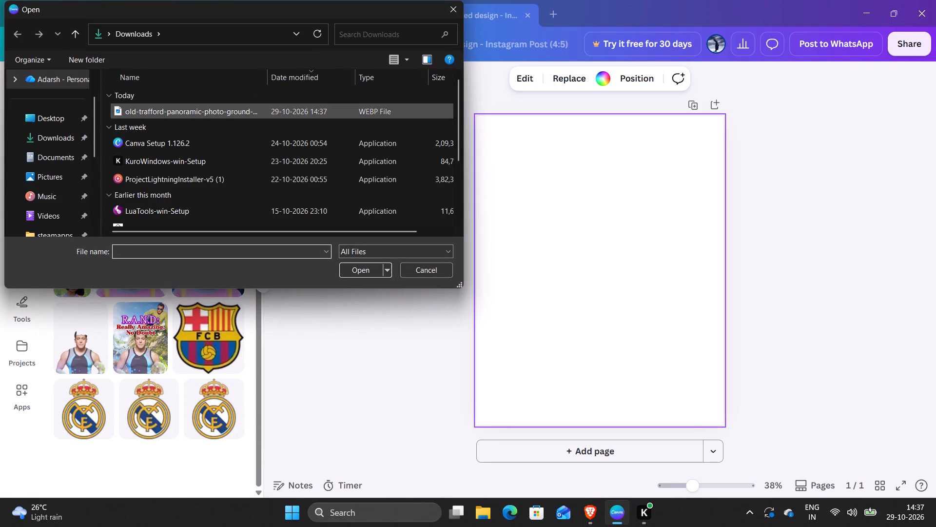
pyautogui.click(189, 116)
pyautogui.click(358, 271)
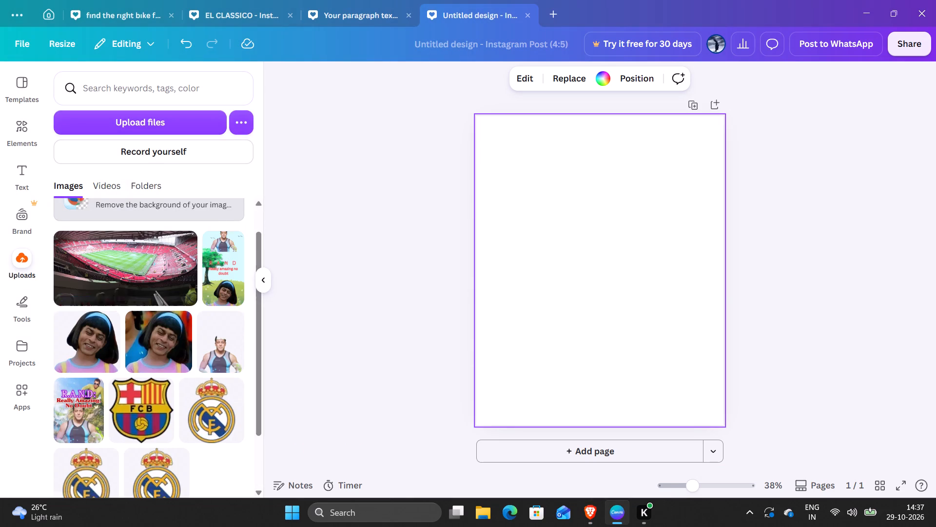
# Place the uploaded Old Trafford photo on the page, enlarge it and stretch its height to about 849 × 836.
pyautogui.click(154, 262)
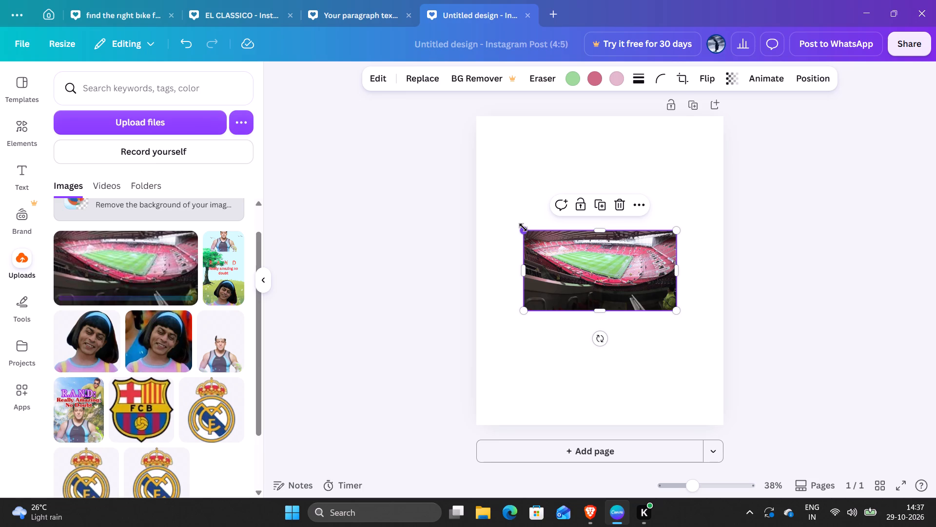
pyautogui.moveTo(523, 227); pyautogui.dragTo(510, 152)
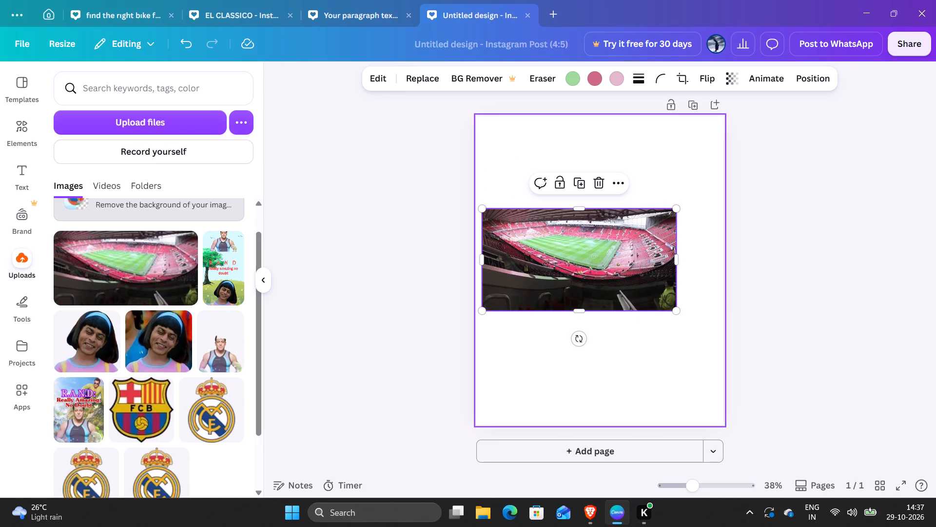
pyautogui.moveTo(579, 306); pyautogui.dragTo(580, 312)
pyautogui.moveTo(580, 312); pyautogui.dragTo(609, 397)
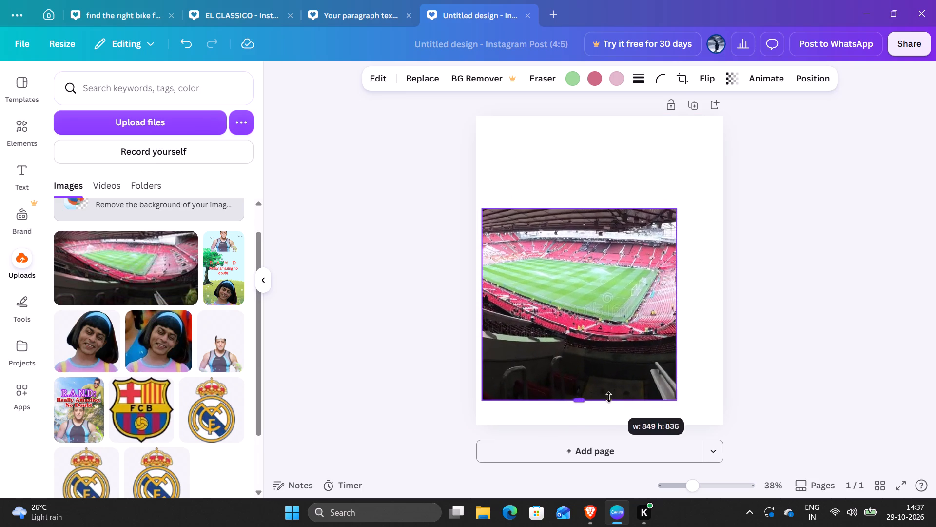
pyautogui.moveTo(609, 397); pyautogui.dragTo(609, 397)
# Move and proportionally scale the stadium photo to roughly the page width, with white space above and below it.
pyautogui.moveTo(629, 304); pyautogui.dragTo(652, 298)
pyautogui.moveTo(697, 205); pyautogui.dragTo(739, 185)
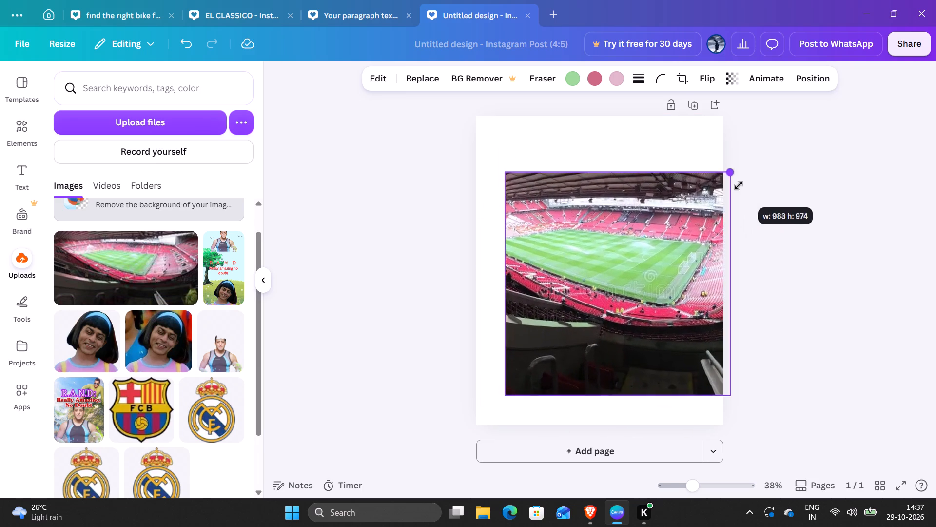
pyautogui.moveTo(739, 185); pyautogui.dragTo(741, 183)
pyautogui.moveTo(507, 171); pyautogui.dragTo(497, 167)
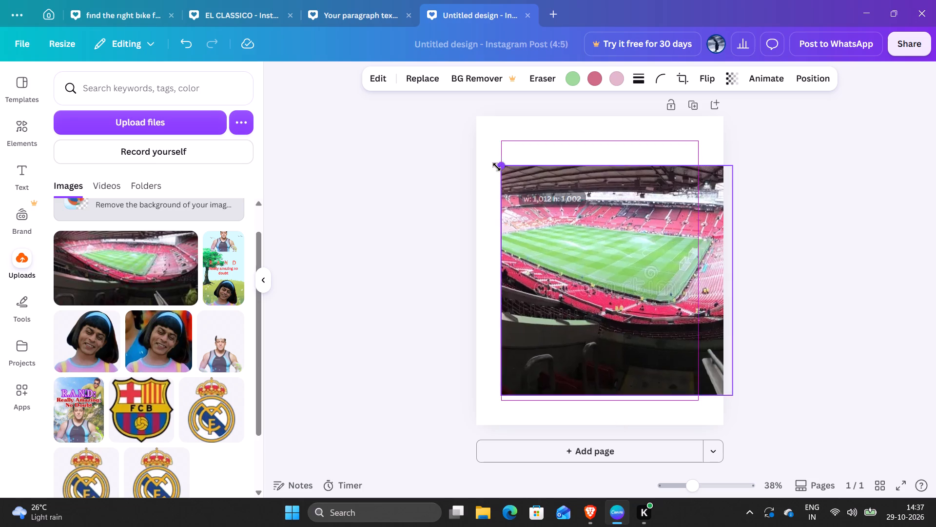
pyautogui.moveTo(497, 167); pyautogui.dragTo(443, 131)
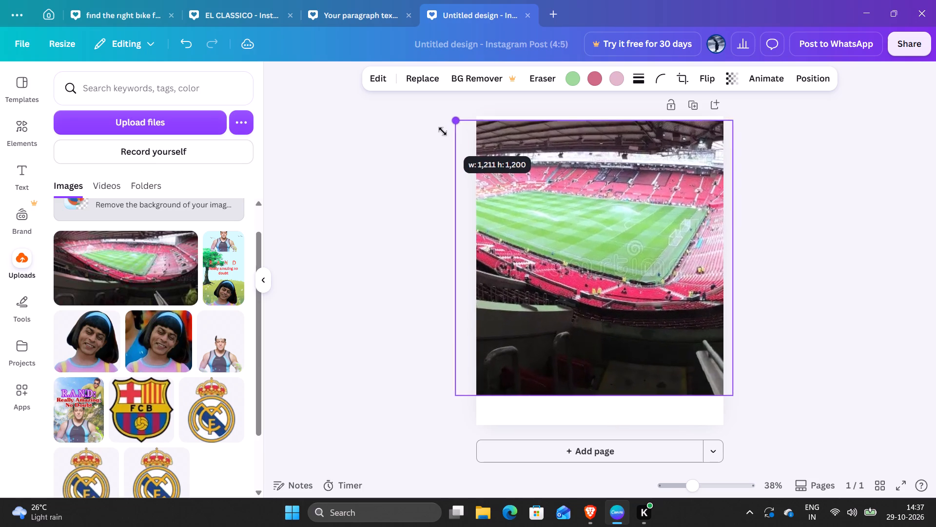
pyautogui.moveTo(443, 131); pyautogui.dragTo(441, 122)
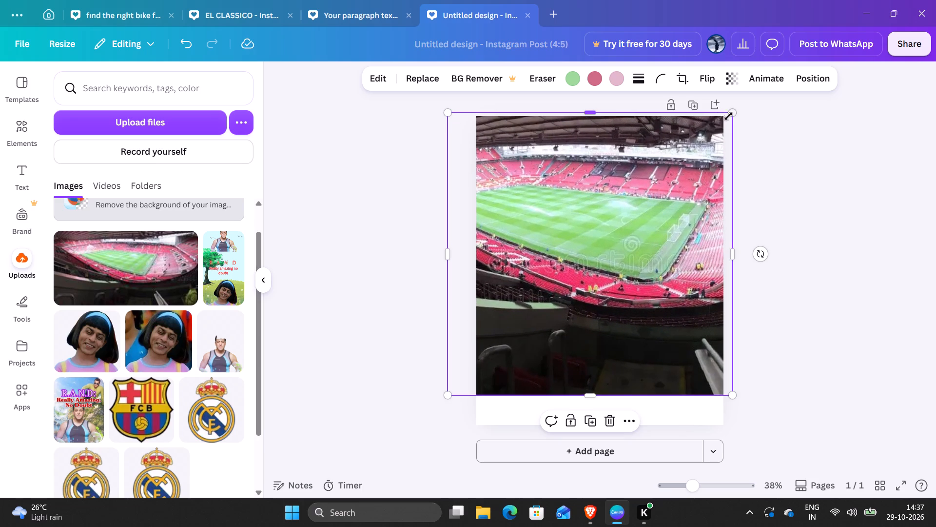
pyautogui.moveTo(730, 116); pyautogui.dragTo(707, 153)
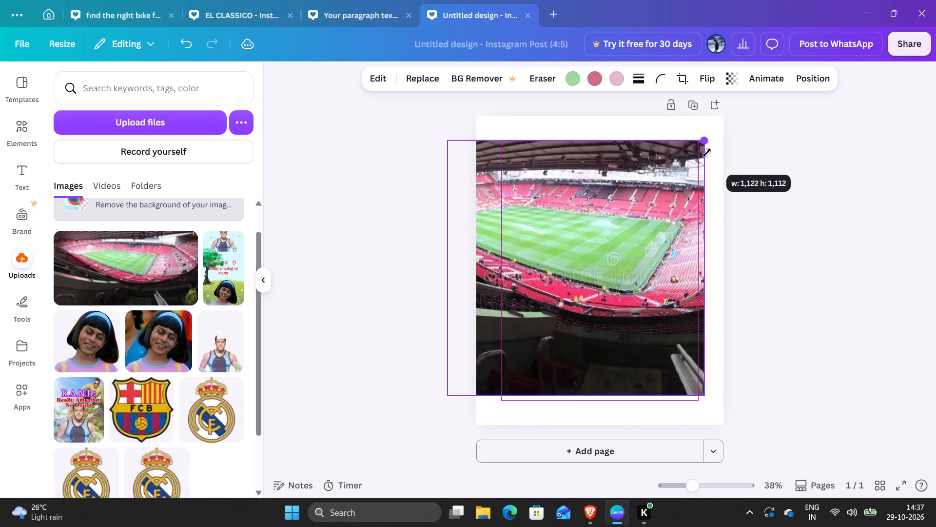
pyautogui.moveTo(707, 153); pyautogui.dragTo(702, 160)
pyautogui.moveTo(630, 171); pyautogui.dragTo(645, 163)
# Switch to Brave, search for "background remover" and open the remove.bg site.
pyautogui.hotkey('alt', 'Tab')
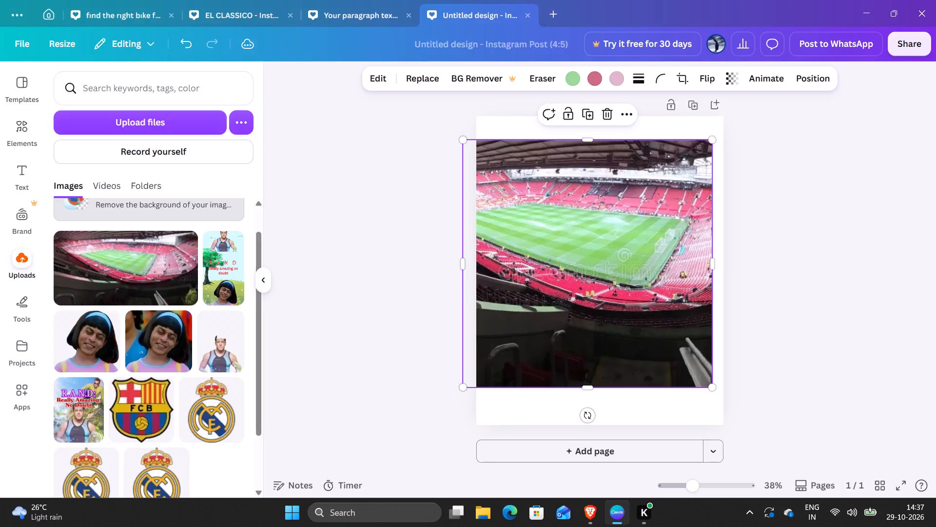
pyautogui.click(724, 12)
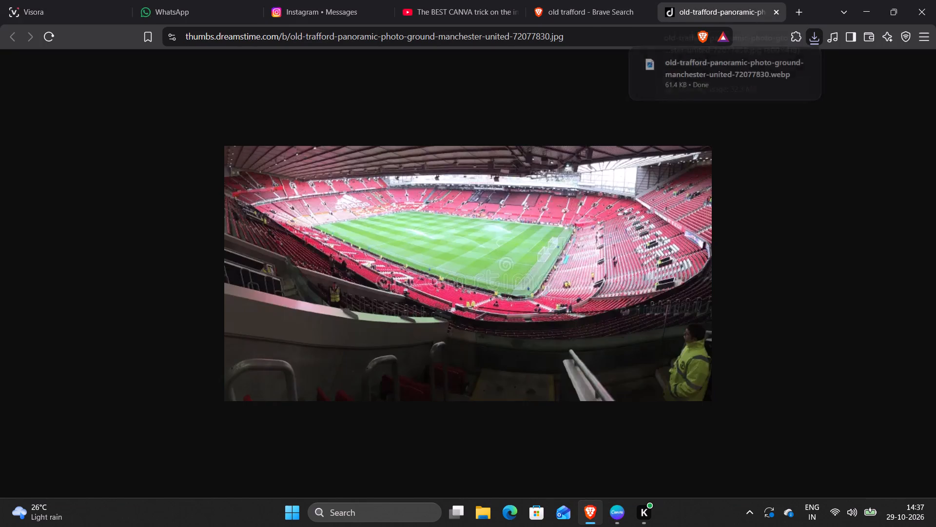
pyautogui.click(49, 40)
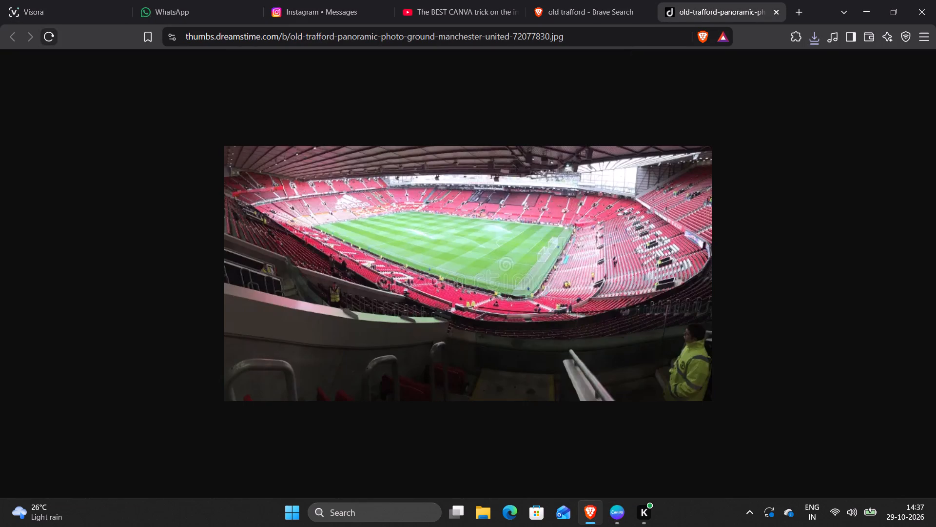
pyautogui.click(204, 47)
pyautogui.click(213, 42)
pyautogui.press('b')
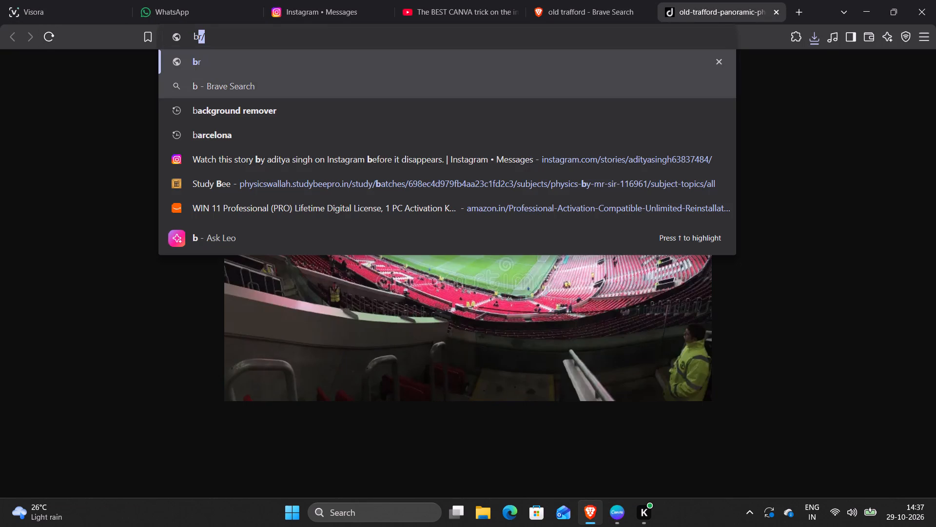
pyautogui.click(239, 112)
pyautogui.click(235, 176)
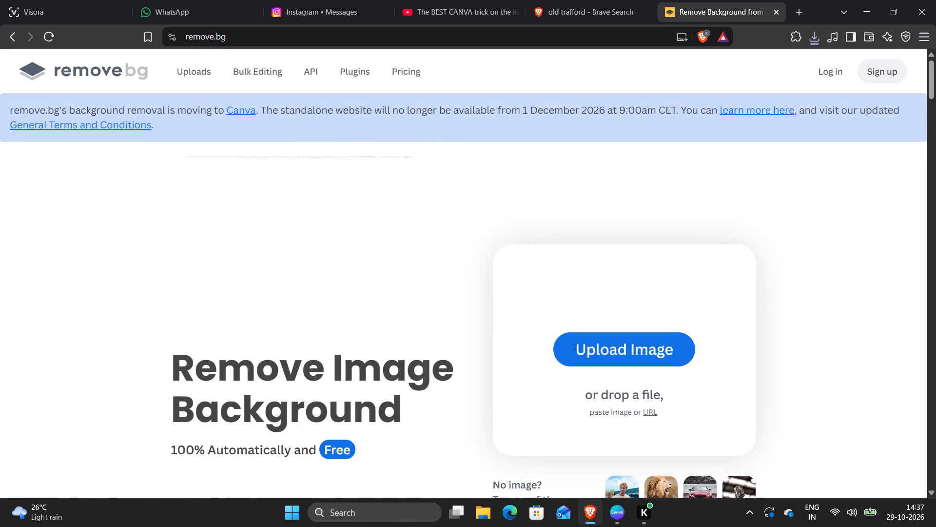
# Open the file picker to upload an image for background removal.
pyautogui.click(648, 360)
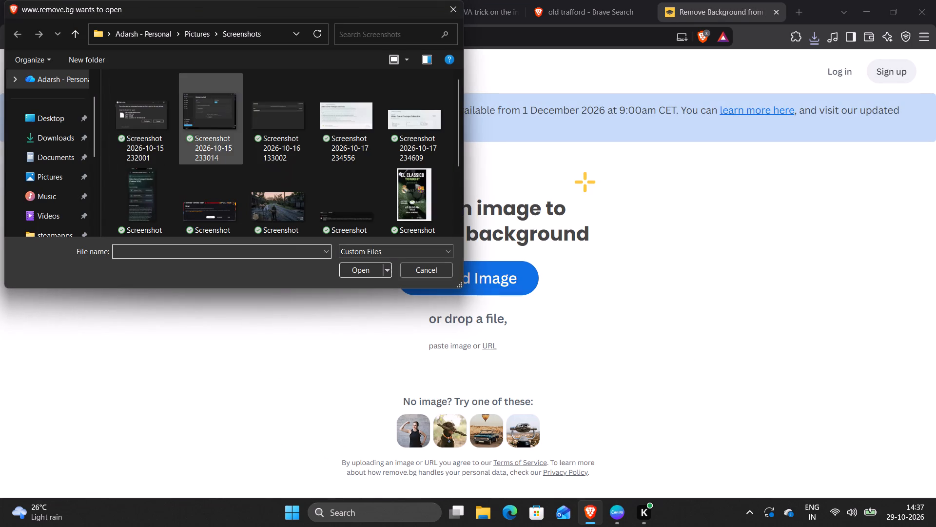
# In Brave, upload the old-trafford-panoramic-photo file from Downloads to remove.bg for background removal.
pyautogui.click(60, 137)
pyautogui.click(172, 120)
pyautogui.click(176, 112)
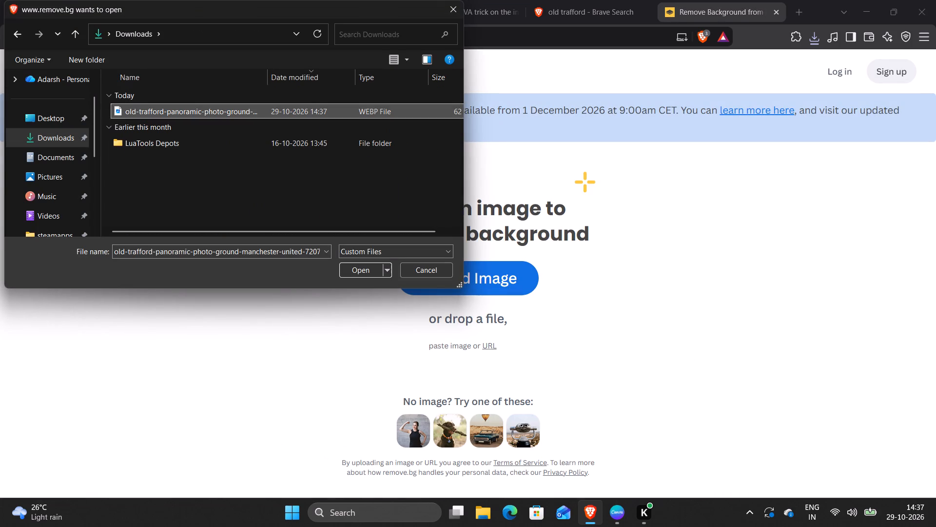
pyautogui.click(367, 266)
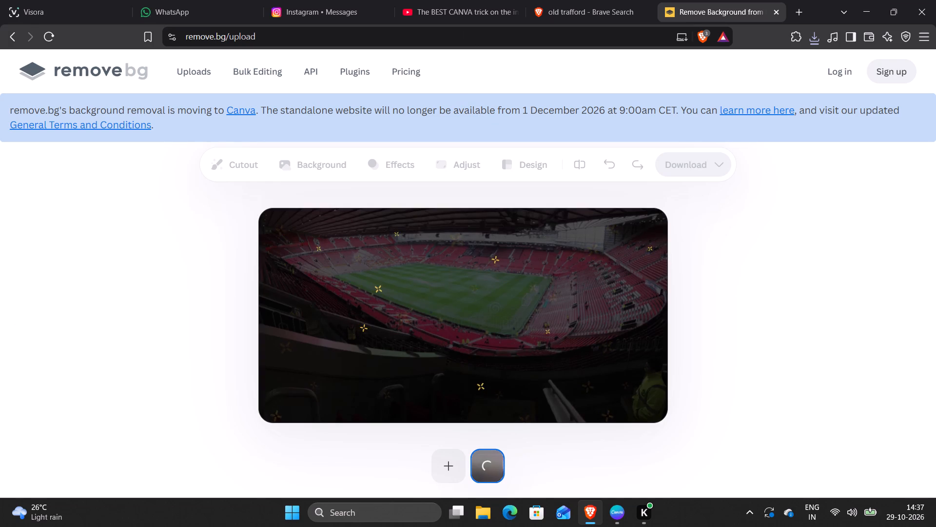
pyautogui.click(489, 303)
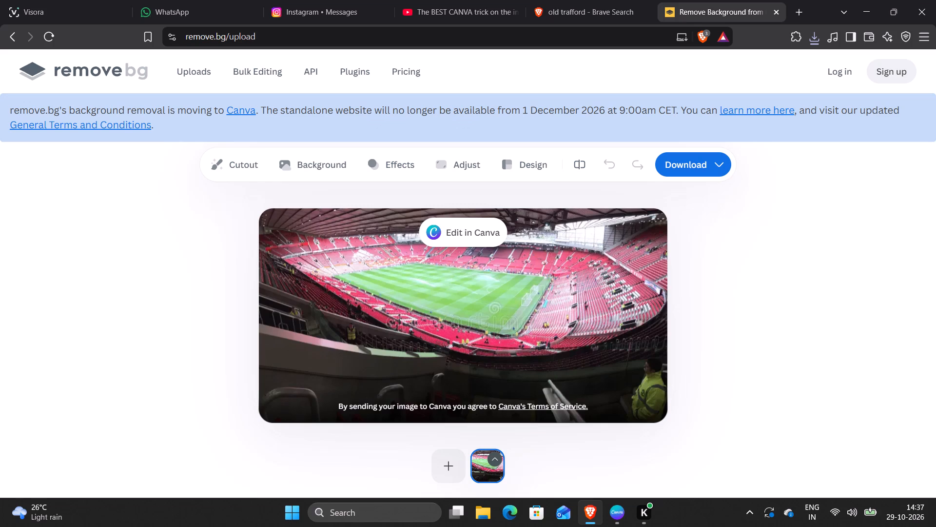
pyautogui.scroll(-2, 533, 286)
# Switch to Canva and stretch the stadium photo's edges so it covers the full height and width of the page.
pyautogui.hotkey('alt', 'Tab')
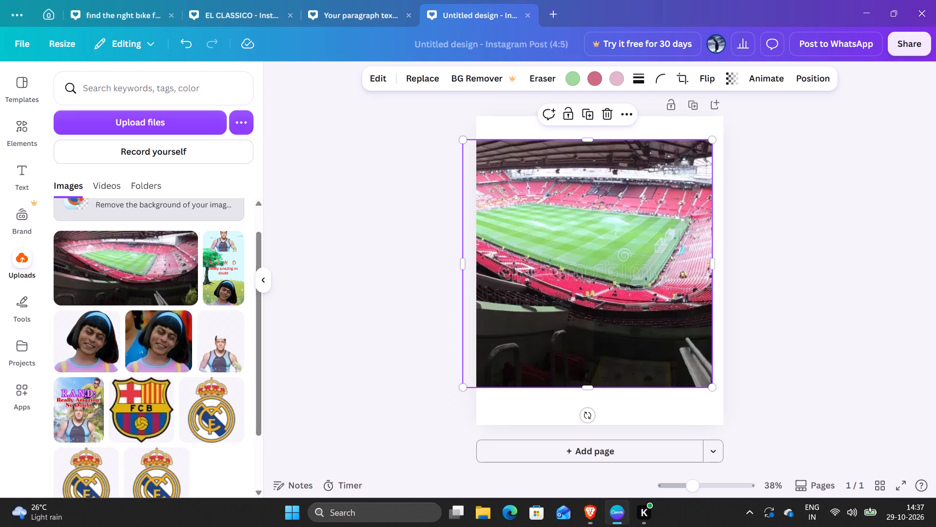
pyautogui.moveTo(462, 140); pyautogui.dragTo(472, 99)
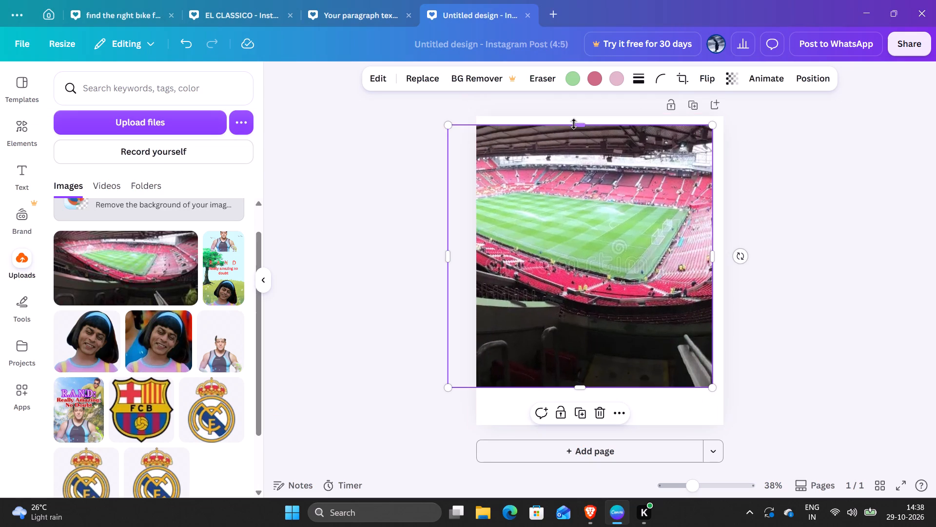
pyautogui.moveTo(574, 124); pyautogui.dragTo(583, 112)
pyautogui.moveTo(583, 387); pyautogui.dragTo(587, 431)
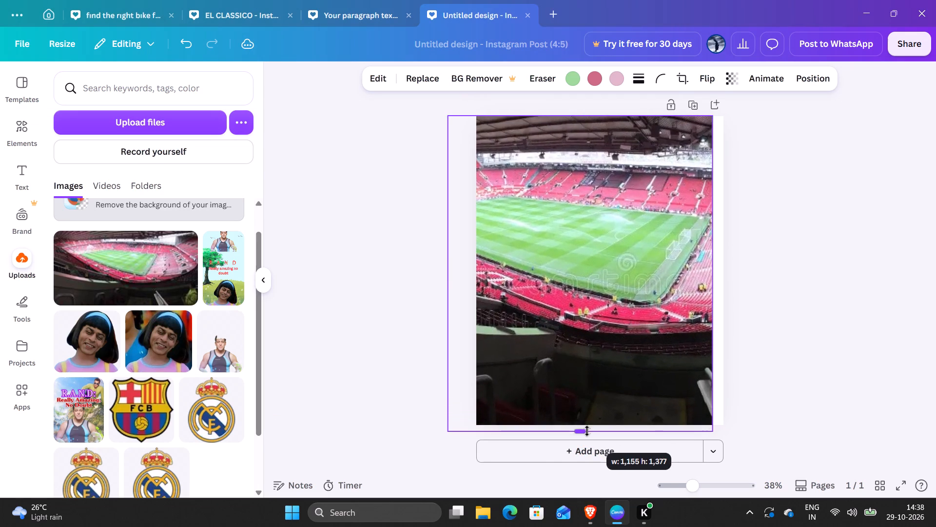
pyautogui.moveTo(712, 430); pyautogui.dragTo(717, 430)
pyautogui.moveTo(714, 271); pyautogui.dragTo(715, 272)
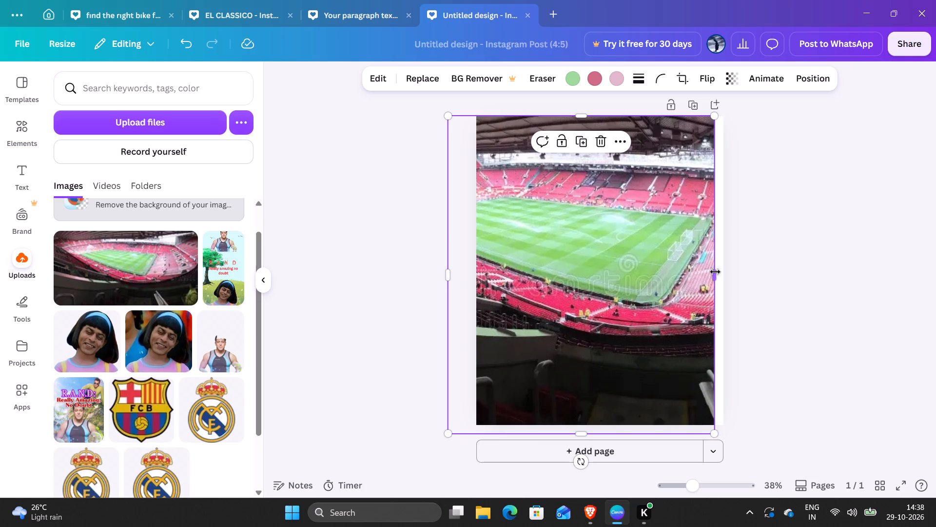
pyautogui.moveTo(715, 272); pyautogui.dragTo(722, 273)
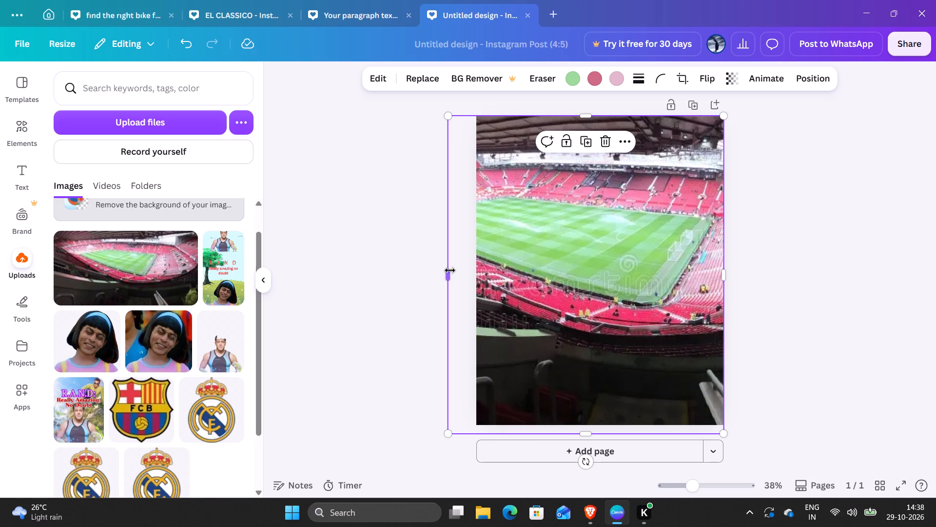
pyautogui.moveTo(450, 270); pyautogui.dragTo(477, 276)
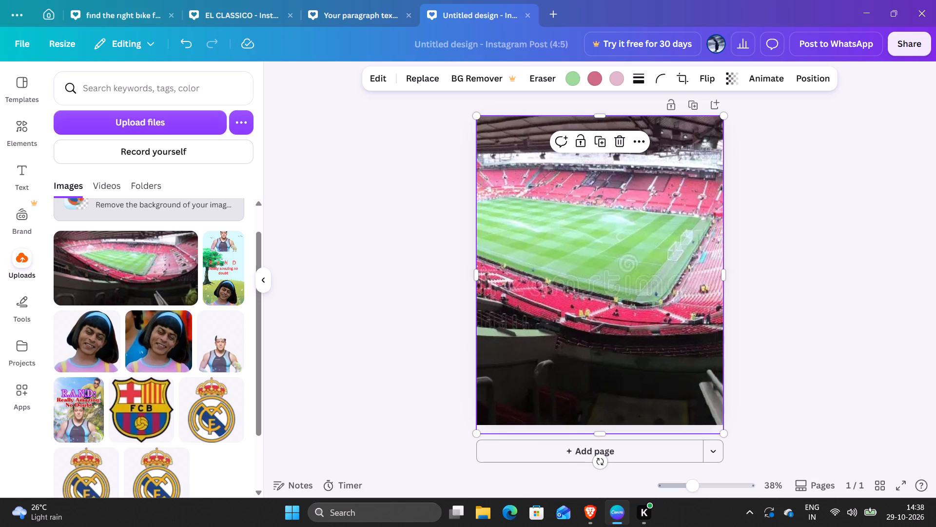
# Widen the stadium photo beyond the page width and reposition it so the page stays fully covered.
pyautogui.moveTo(511, 257); pyautogui.dragTo(549, 252)
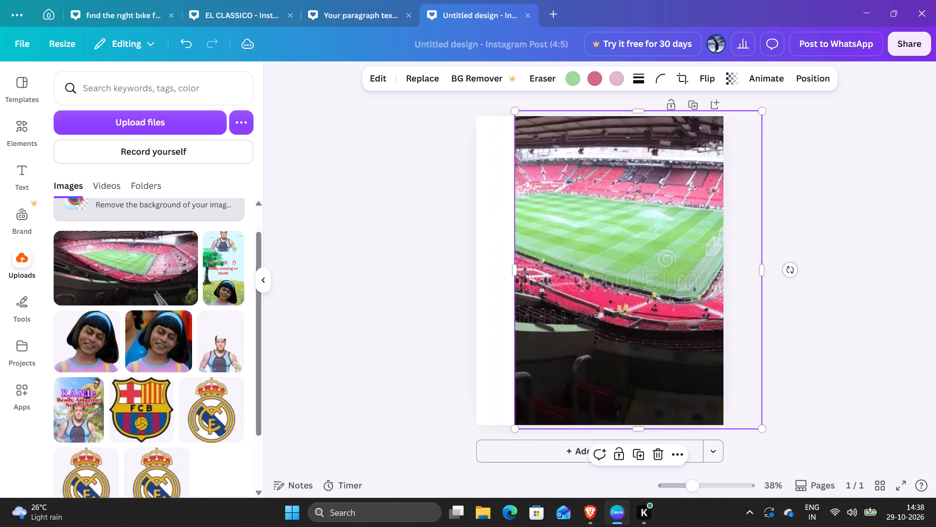
pyautogui.moveTo(516, 270); pyautogui.dragTo(484, 269)
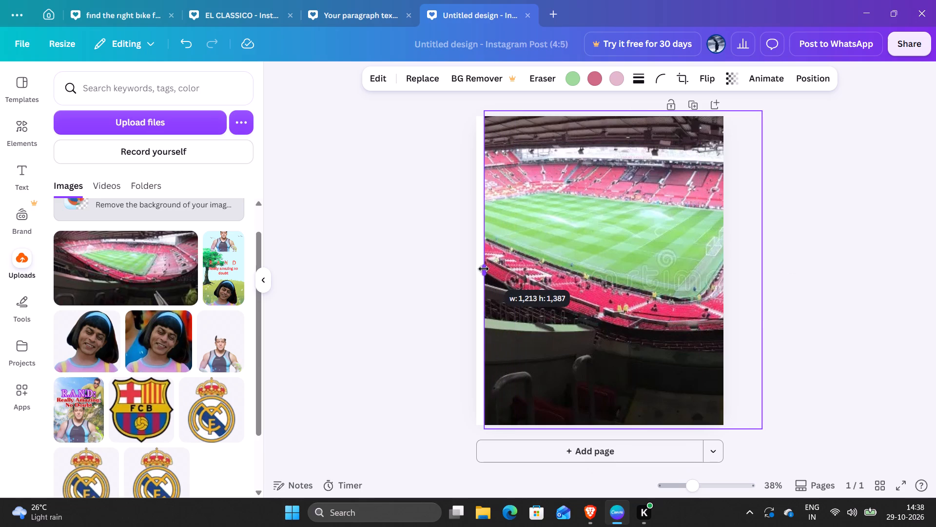
pyautogui.moveTo(484, 269); pyautogui.dragTo(480, 269)
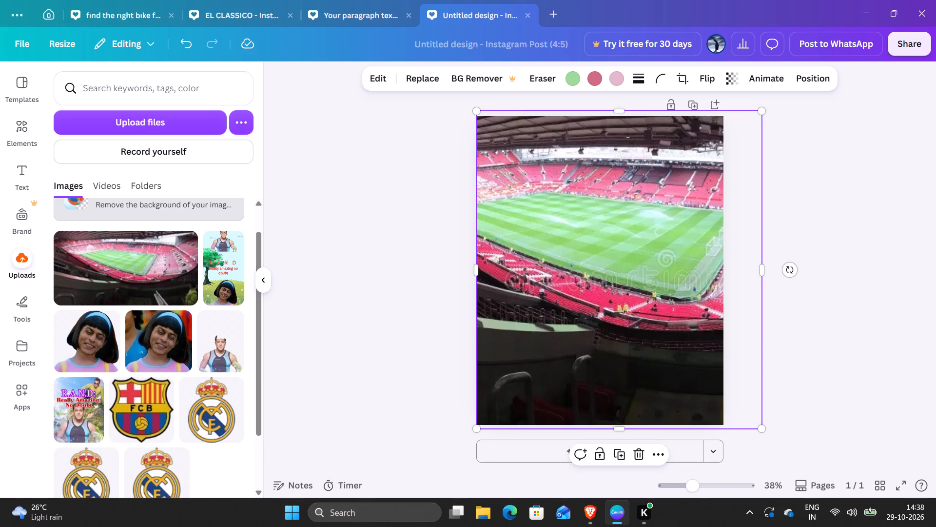
pyautogui.moveTo(713, 266); pyautogui.dragTo(697, 271)
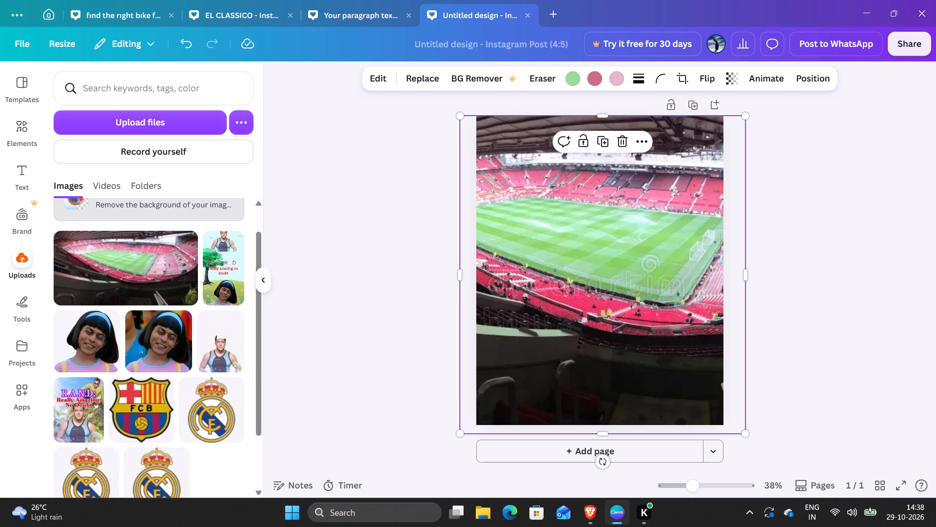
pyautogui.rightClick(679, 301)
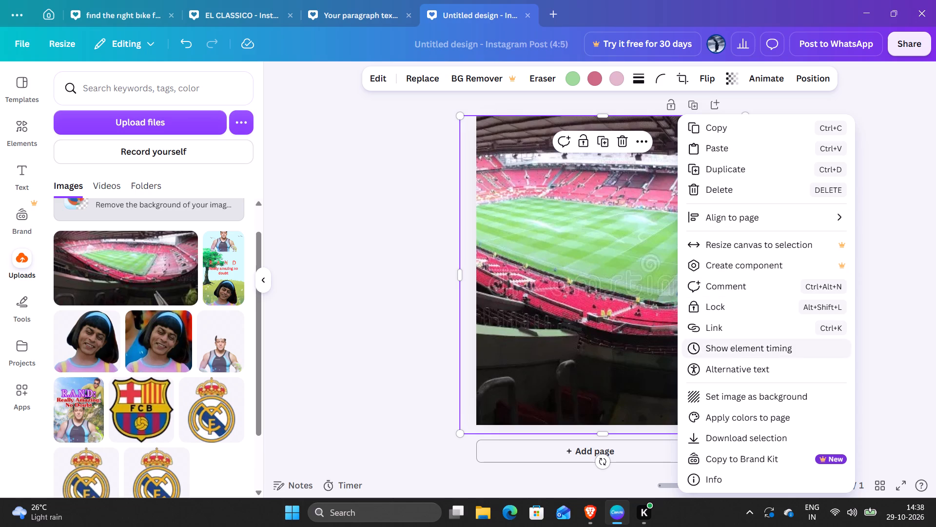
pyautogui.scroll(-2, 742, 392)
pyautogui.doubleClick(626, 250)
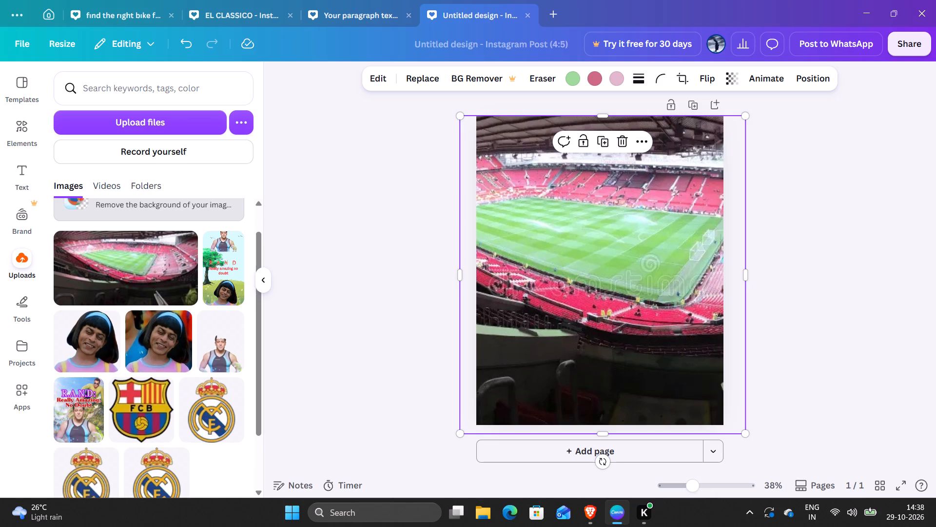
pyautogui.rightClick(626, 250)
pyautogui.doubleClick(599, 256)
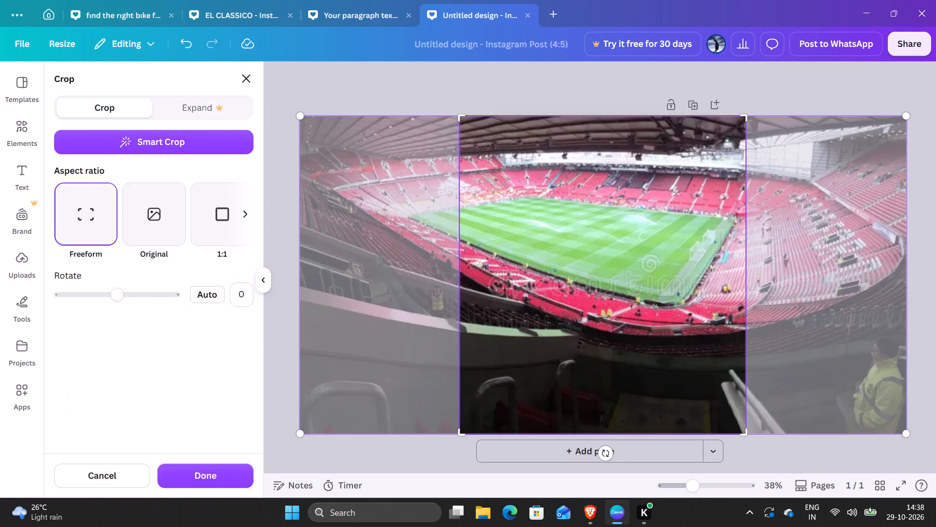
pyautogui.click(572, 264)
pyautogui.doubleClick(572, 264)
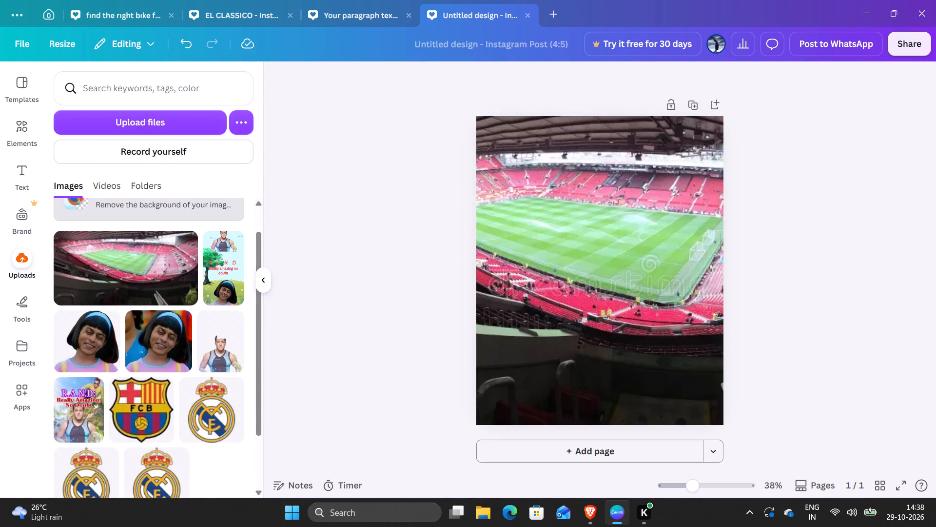
# Start cropping the stadium photo with the Original aspect ratio and extend the crop frame's upper-left corner outward.
pyautogui.click(554, 267)
pyautogui.doubleClick(554, 267)
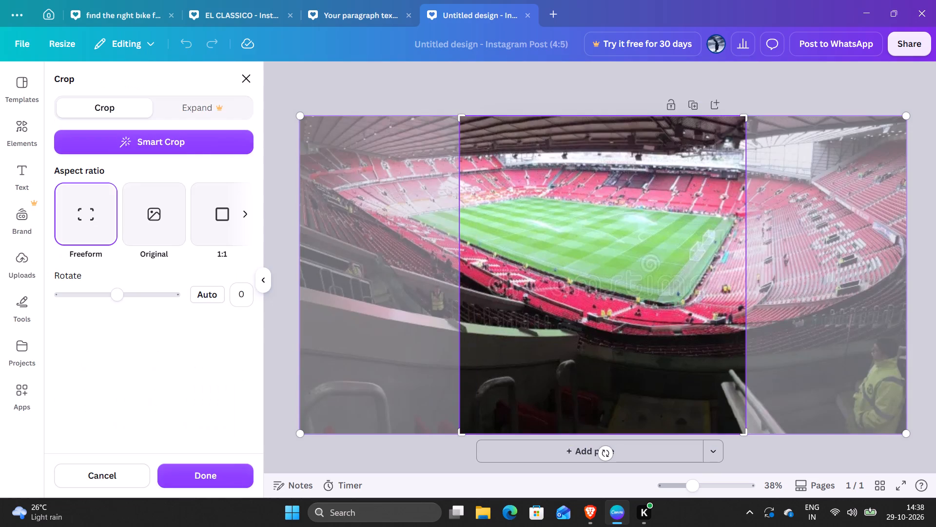
pyautogui.click(141, 223)
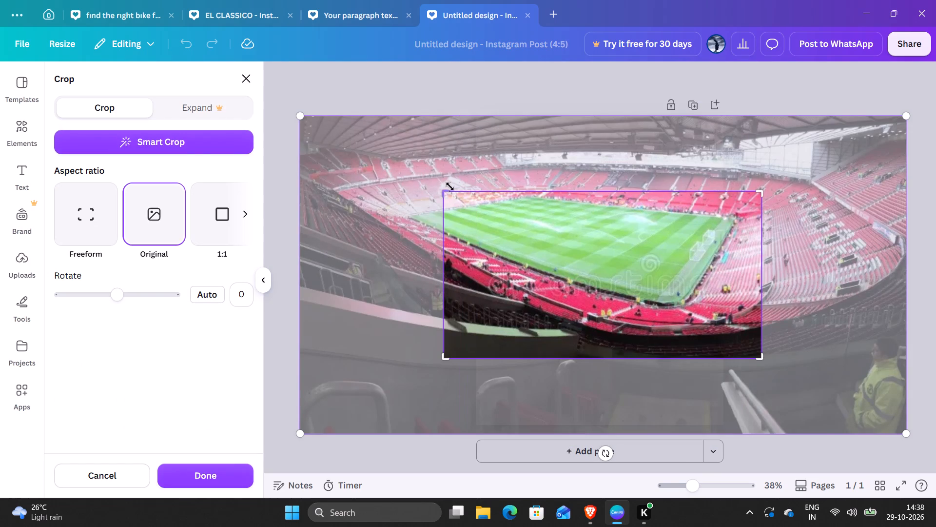
pyautogui.moveTo(442, 197); pyautogui.dragTo(342, 124)
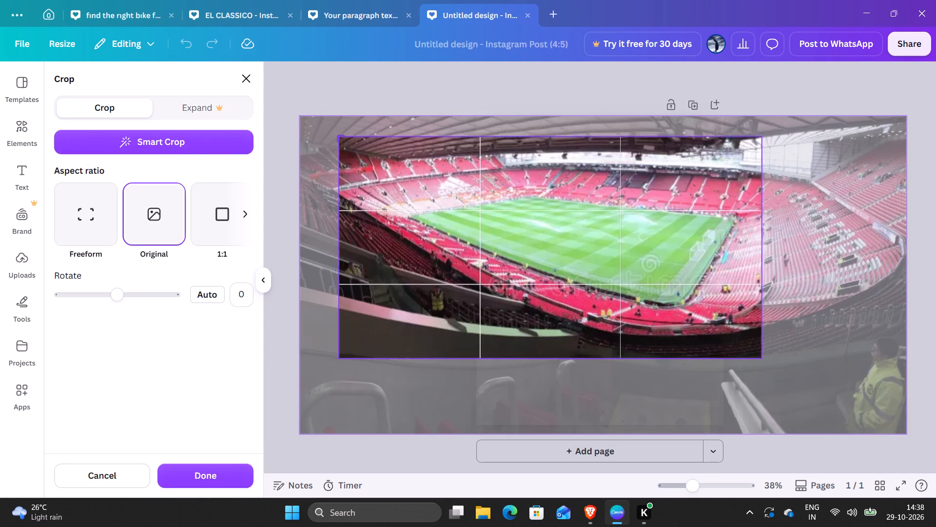
pyautogui.moveTo(342, 124); pyautogui.dragTo(332, 122)
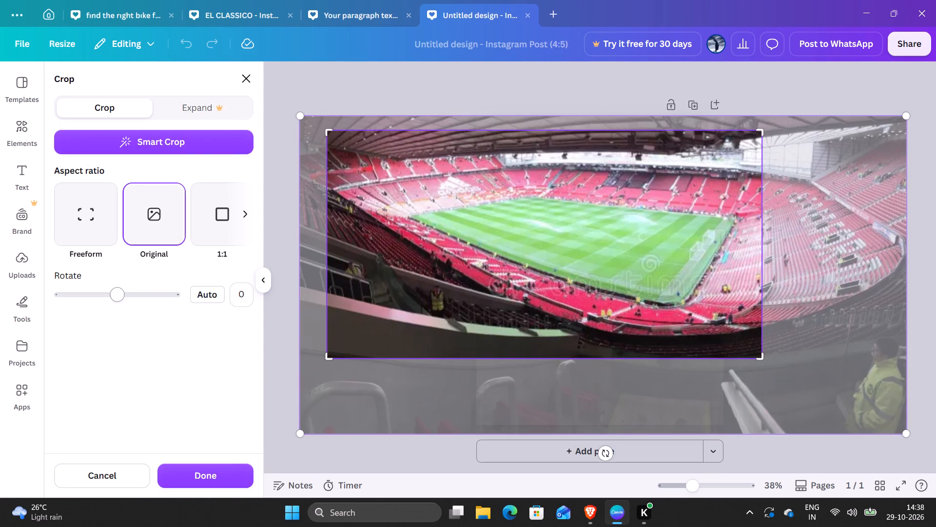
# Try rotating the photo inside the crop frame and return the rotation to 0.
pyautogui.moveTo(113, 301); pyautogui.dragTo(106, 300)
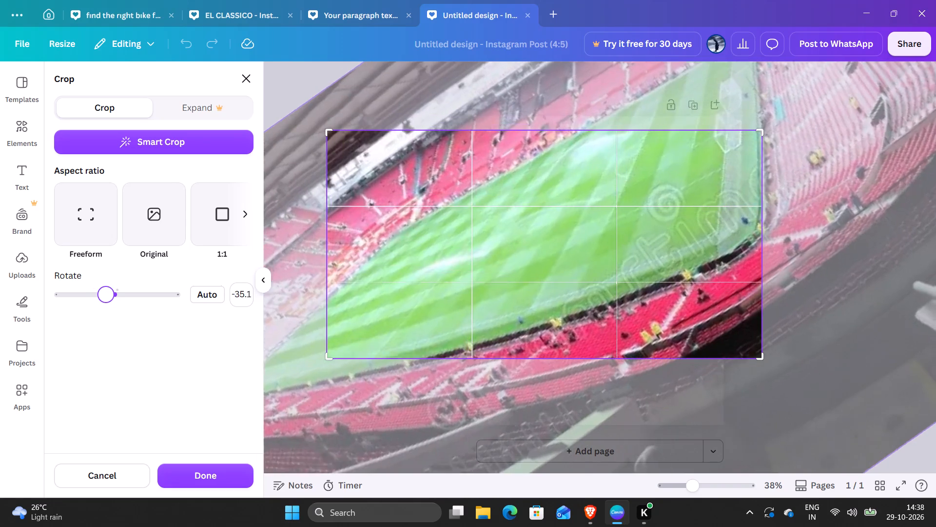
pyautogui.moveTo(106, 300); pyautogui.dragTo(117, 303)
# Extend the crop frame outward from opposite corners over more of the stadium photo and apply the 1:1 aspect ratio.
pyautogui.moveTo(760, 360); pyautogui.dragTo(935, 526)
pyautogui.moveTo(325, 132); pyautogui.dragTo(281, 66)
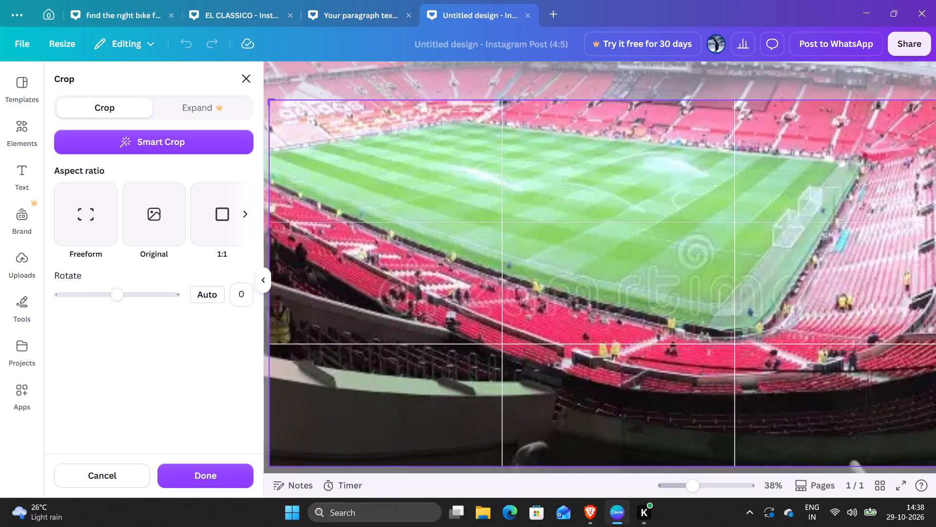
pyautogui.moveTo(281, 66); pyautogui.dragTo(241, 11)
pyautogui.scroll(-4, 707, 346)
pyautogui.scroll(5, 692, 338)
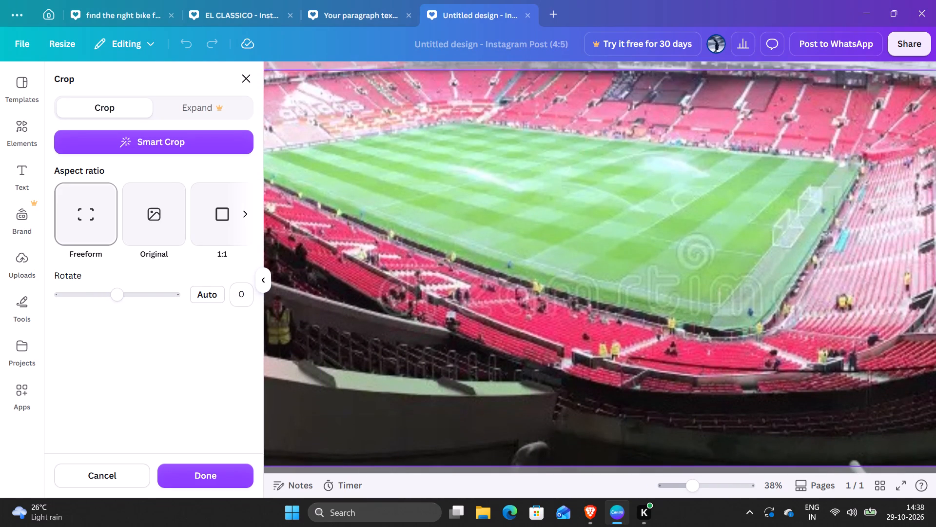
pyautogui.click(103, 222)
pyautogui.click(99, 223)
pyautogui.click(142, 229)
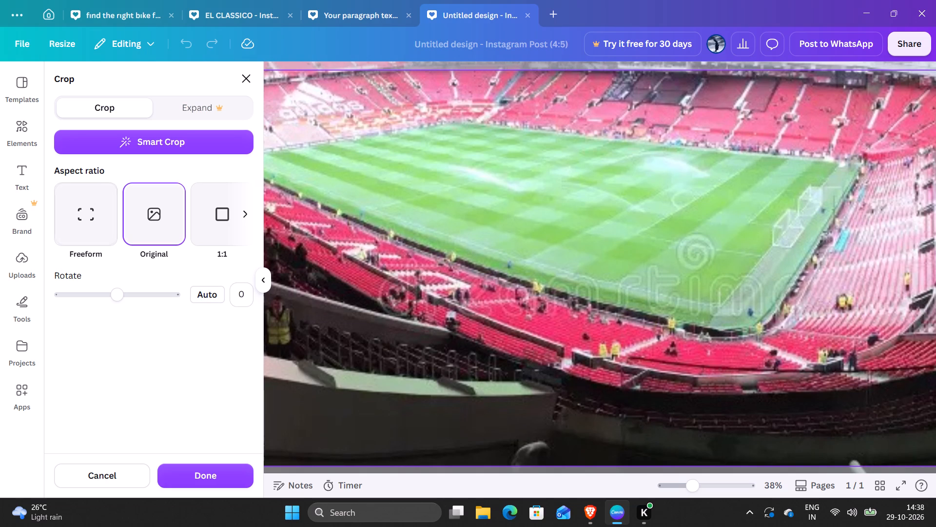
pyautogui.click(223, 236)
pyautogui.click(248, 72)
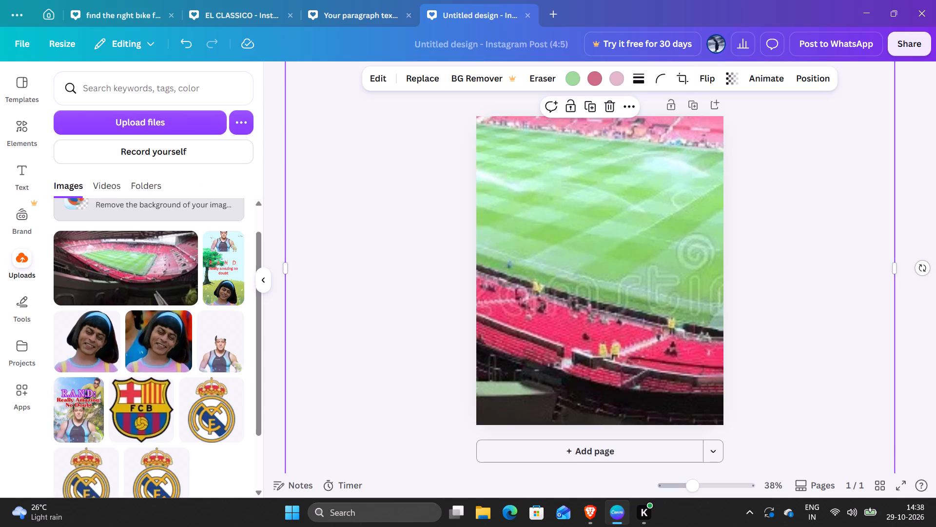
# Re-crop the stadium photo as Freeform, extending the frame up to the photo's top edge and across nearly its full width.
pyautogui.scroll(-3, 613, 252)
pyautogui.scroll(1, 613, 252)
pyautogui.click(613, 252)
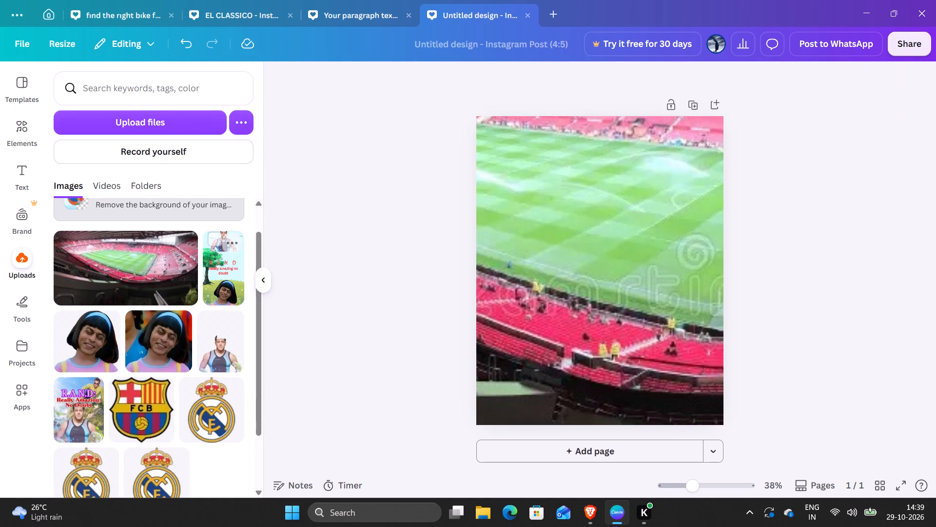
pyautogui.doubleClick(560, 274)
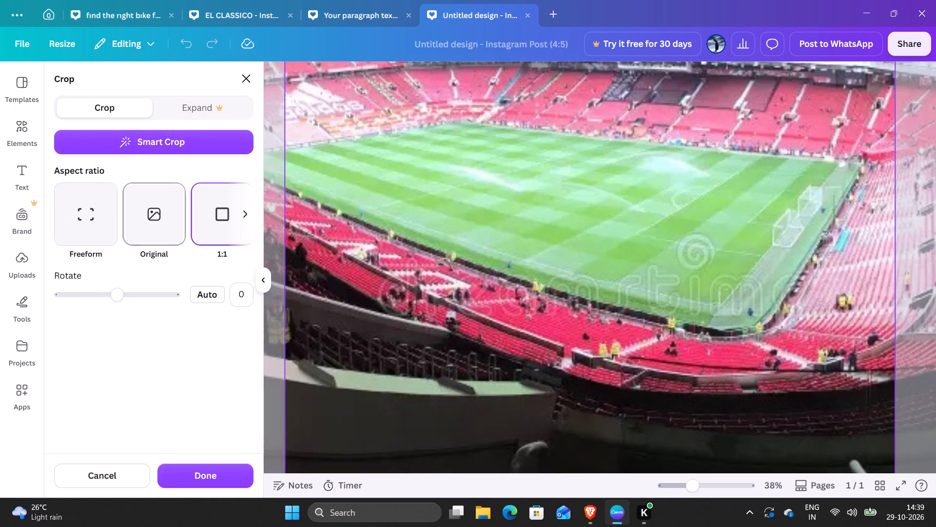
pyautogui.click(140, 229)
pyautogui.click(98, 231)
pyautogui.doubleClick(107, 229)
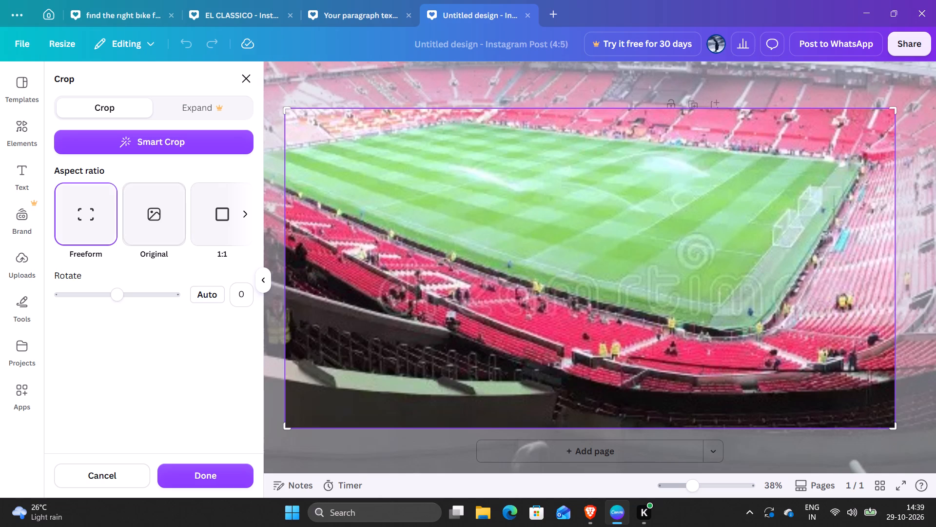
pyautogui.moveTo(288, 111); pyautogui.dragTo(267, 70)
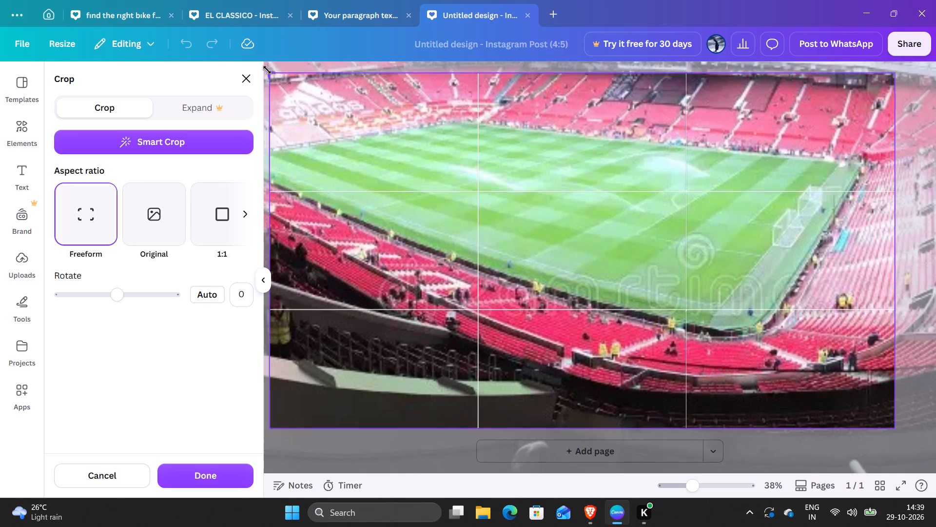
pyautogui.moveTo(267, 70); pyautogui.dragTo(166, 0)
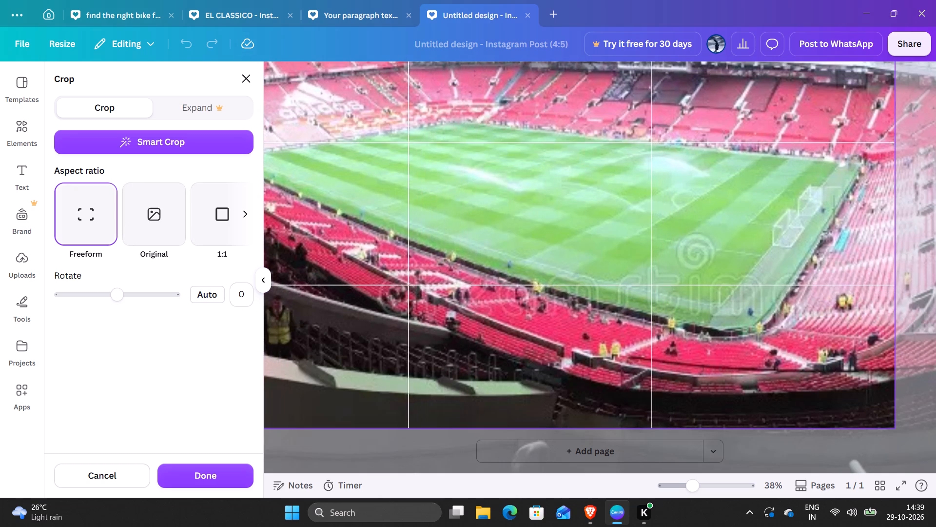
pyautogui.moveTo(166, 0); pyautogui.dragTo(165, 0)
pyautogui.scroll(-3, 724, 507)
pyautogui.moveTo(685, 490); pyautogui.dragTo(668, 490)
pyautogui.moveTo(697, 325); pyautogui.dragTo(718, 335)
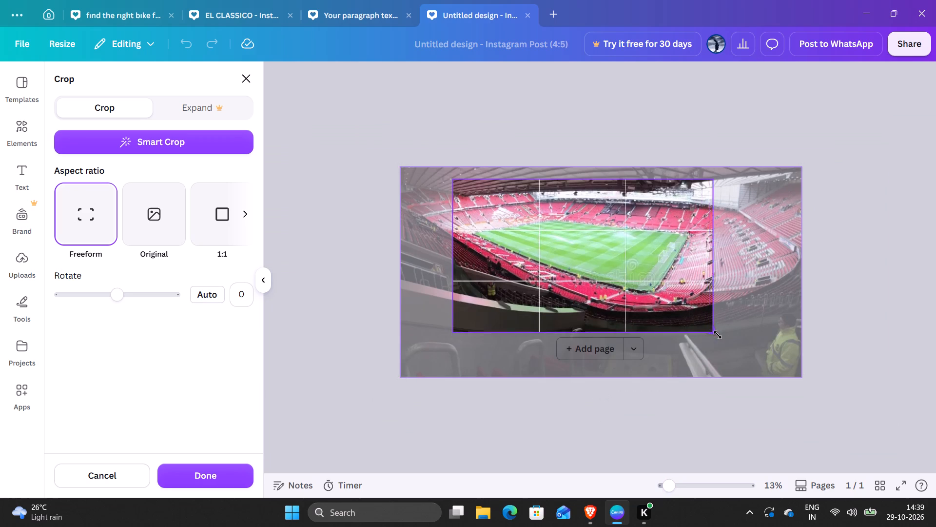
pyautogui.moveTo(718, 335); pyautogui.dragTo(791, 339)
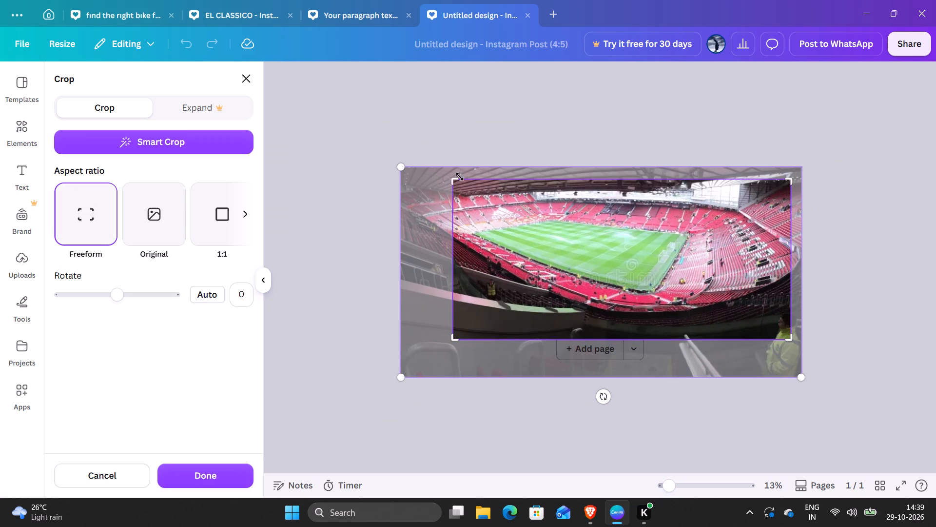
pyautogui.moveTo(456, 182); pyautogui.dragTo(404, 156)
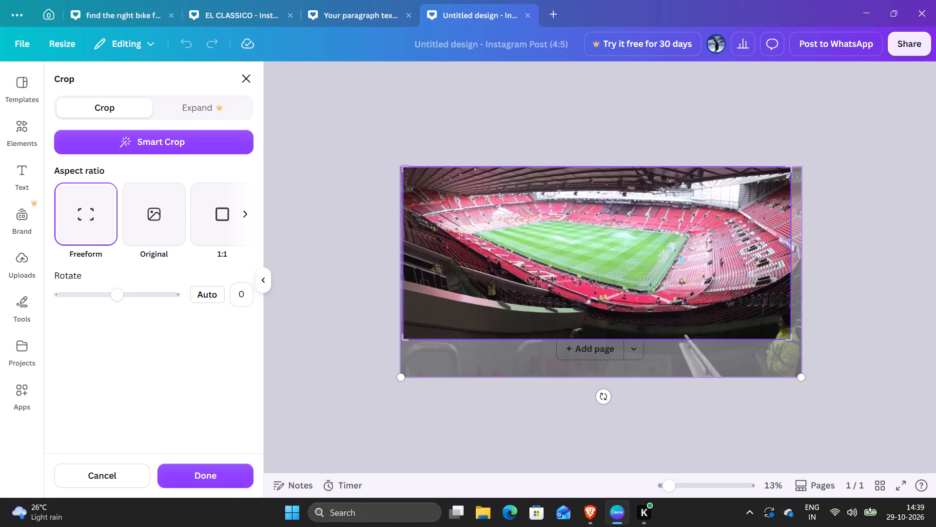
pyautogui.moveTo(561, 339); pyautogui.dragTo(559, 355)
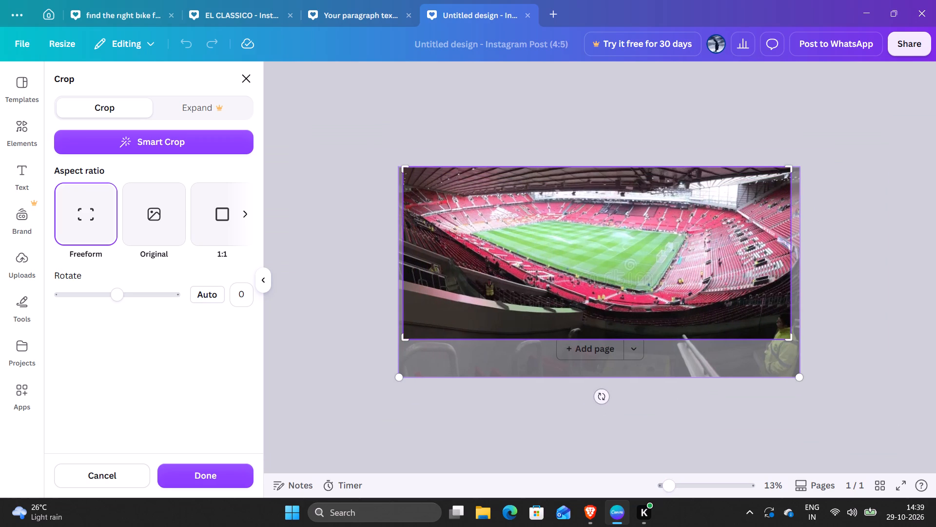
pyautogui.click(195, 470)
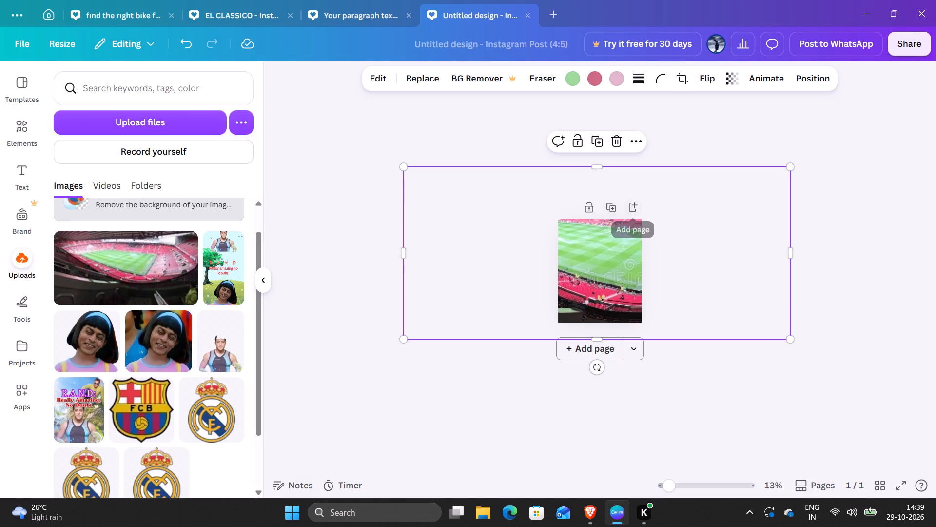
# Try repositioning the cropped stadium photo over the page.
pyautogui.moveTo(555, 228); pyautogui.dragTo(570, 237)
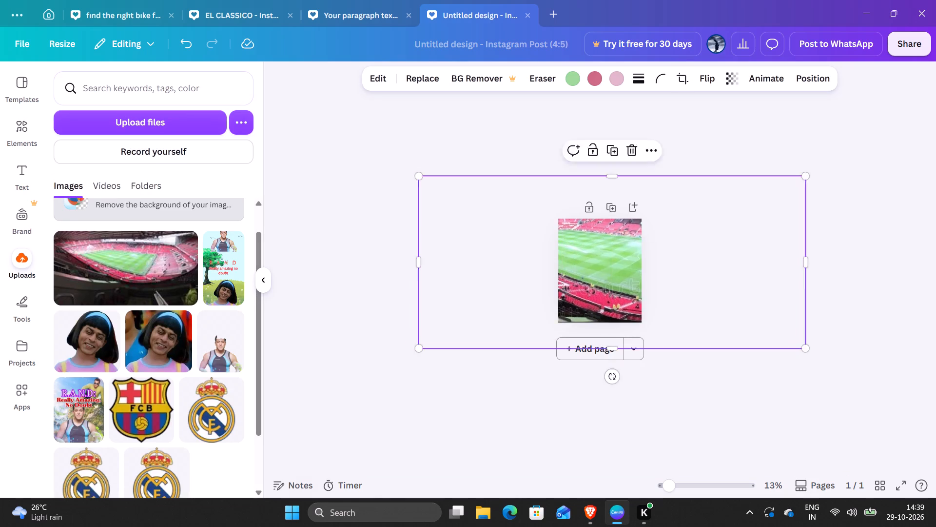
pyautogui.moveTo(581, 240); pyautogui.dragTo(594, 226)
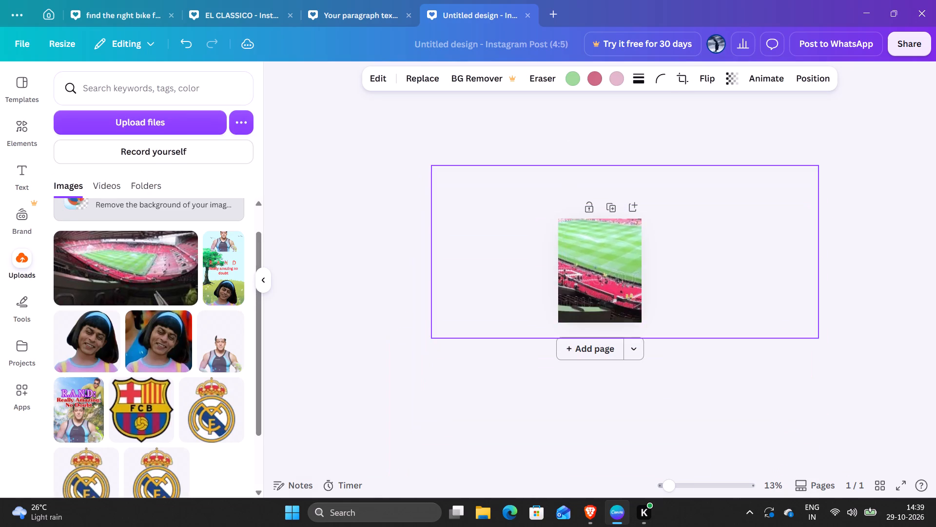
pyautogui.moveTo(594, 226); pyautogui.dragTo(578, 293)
# Undo the stadium photo's moves, crops and widening back to the version whose side edges match the page width.
pyautogui.tripleClick(184, 52)
pyautogui.doubleClick(185, 52)
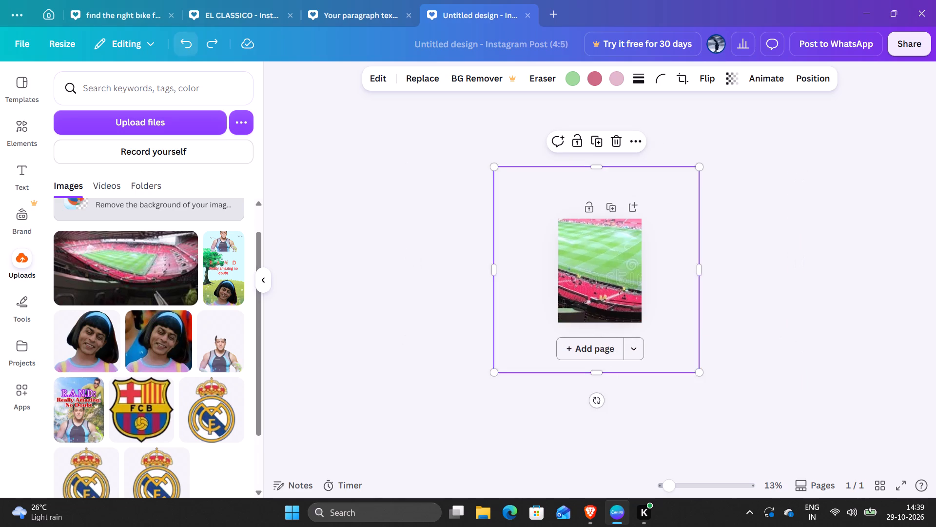
pyautogui.click(185, 52)
pyautogui.doubleClick(185, 52)
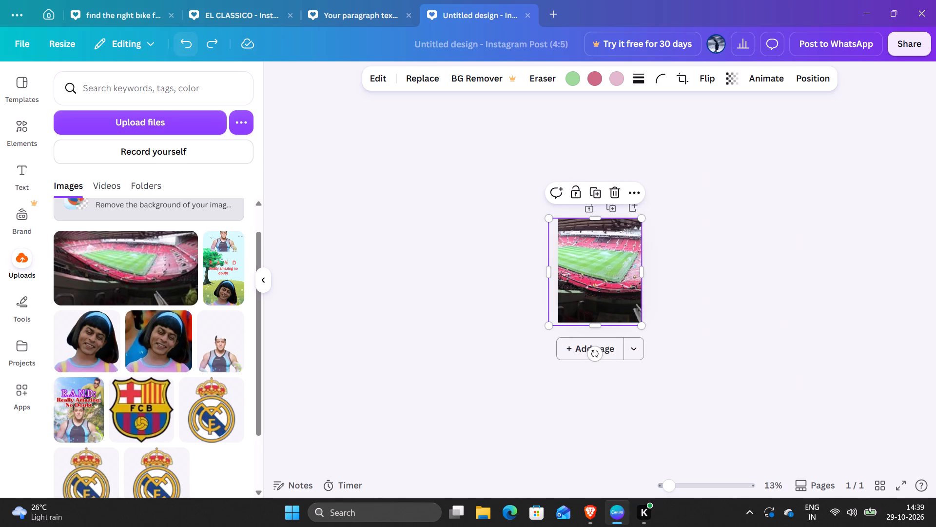
pyautogui.click(214, 44)
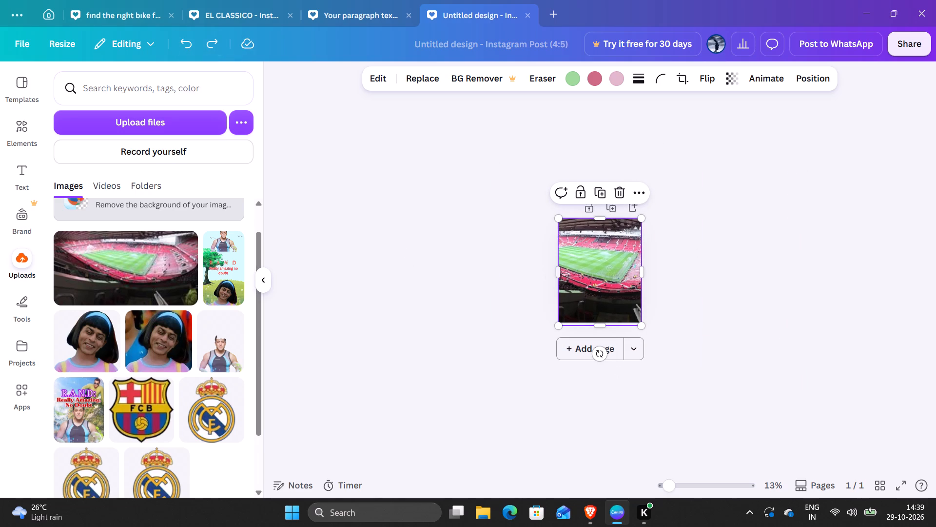
# Shorten the stadium photo from its bottom edge so it lines up with the bottom of the page.
pyautogui.moveTo(597, 326); pyautogui.dragTo(601, 322)
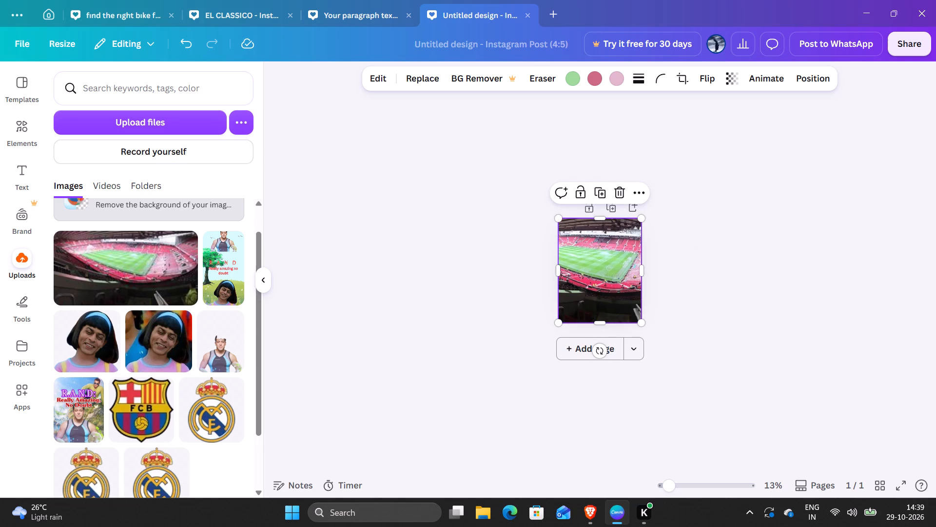
pyautogui.click(439, 166)
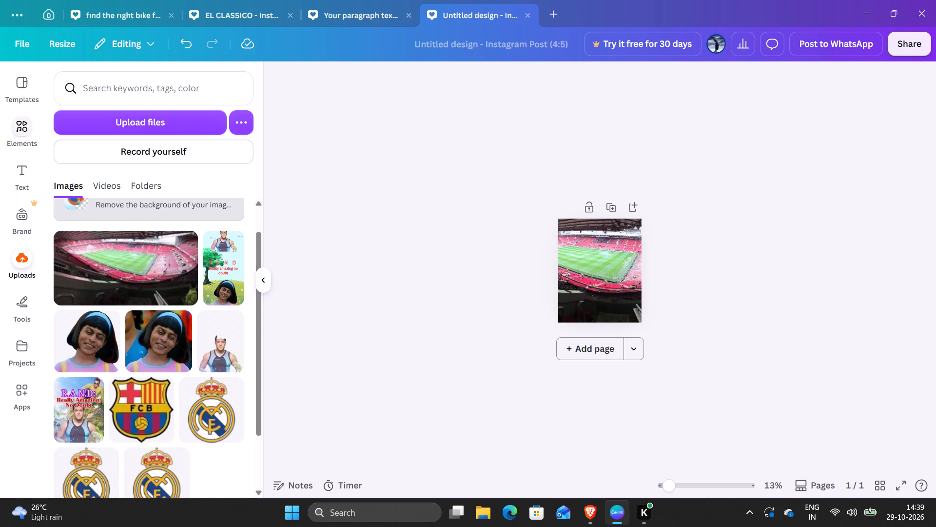
pyautogui.click(322, 186)
pyautogui.moveTo(676, 486); pyautogui.dragTo(691, 487)
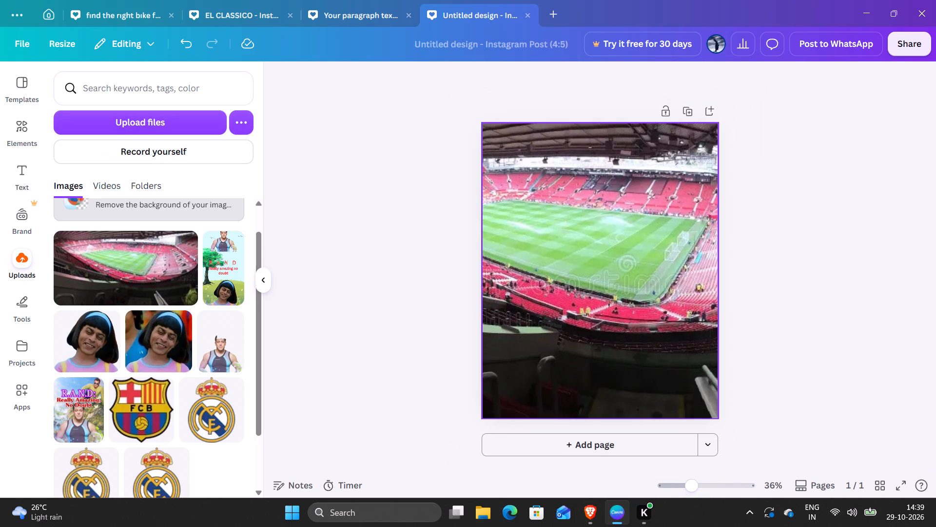
pyautogui.click(553, 164)
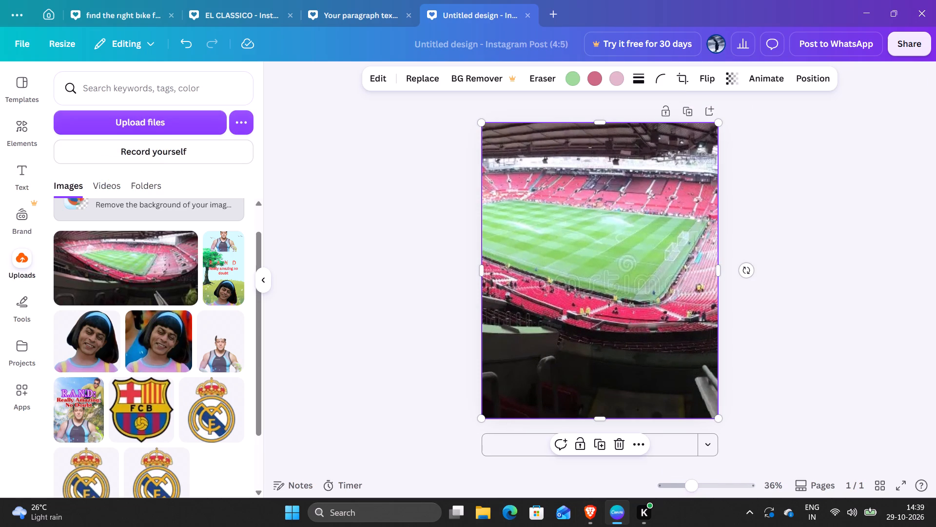
# Switch to the Brave browser's Old Trafford image search tab.
pyautogui.click(590, 518)
pyautogui.click(603, 11)
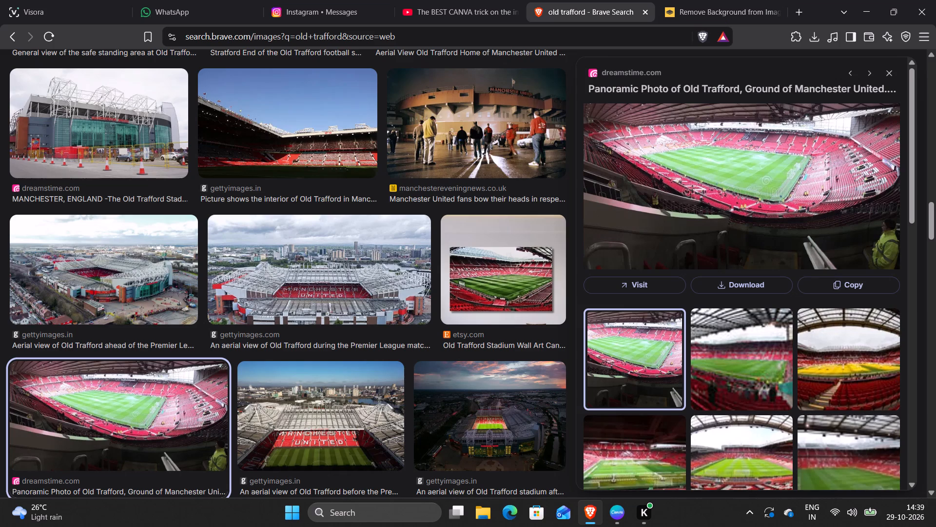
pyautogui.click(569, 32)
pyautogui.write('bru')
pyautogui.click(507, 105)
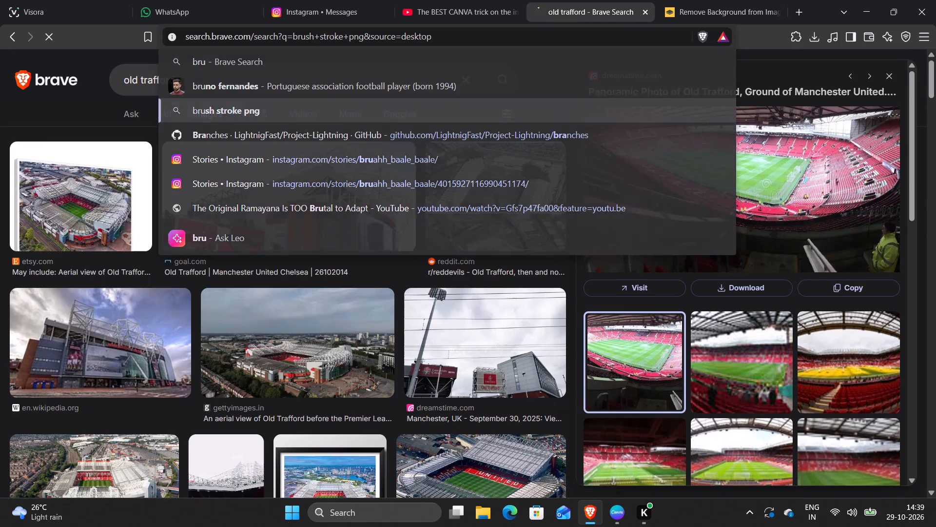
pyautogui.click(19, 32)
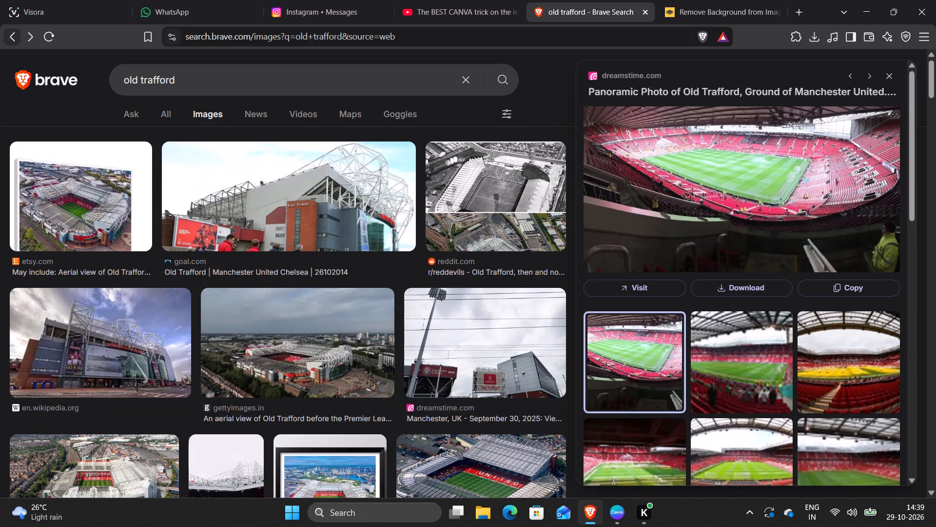
# Search the web for bruno fernandes and show the image results.
pyautogui.click(236, 36)
pyautogui.write('br')
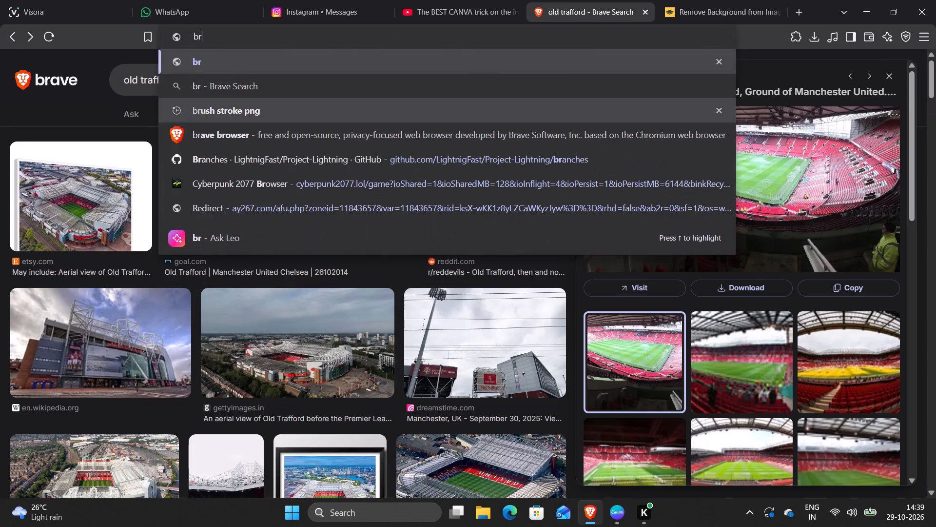
pyautogui.press('u')
pyautogui.click(255, 119)
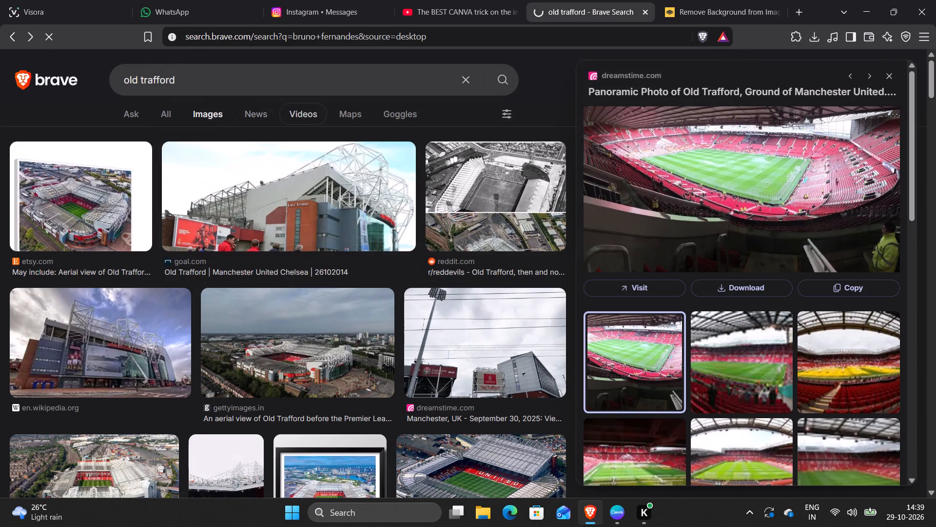
pyautogui.click(209, 119)
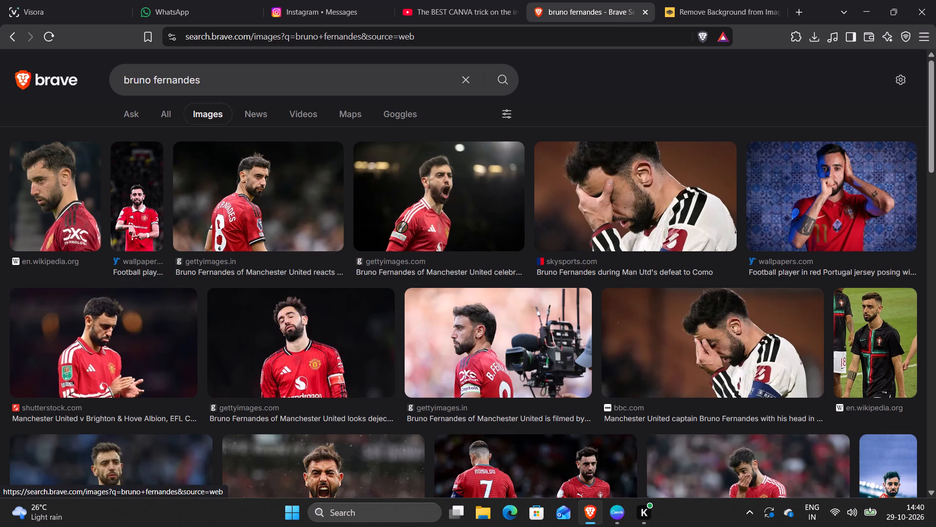
# Find the Getty photo of Bruno Fernandes celebrating with clenched fists before the crowd and open its full-size version.
pyautogui.scroll(-1, 448, 310)
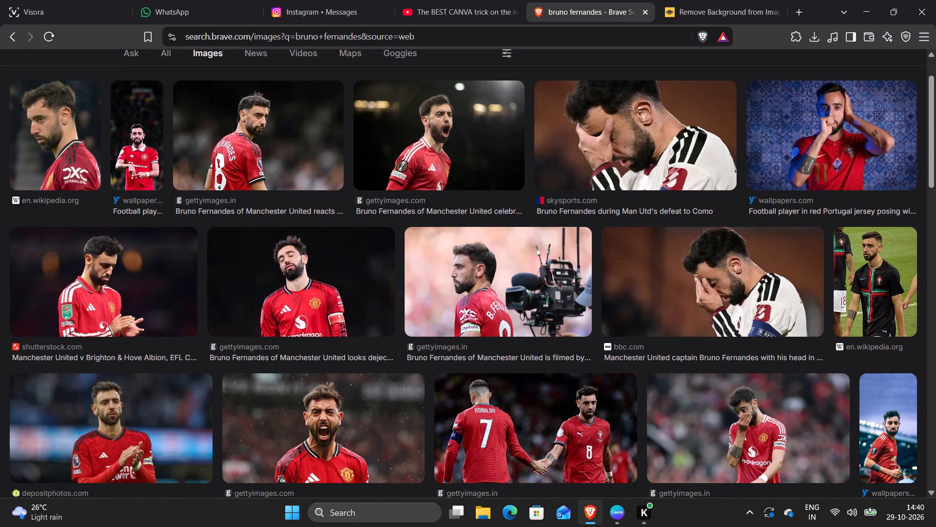
pyautogui.scroll(-1, 419, 436)
pyautogui.scroll(-2, 303, 262)
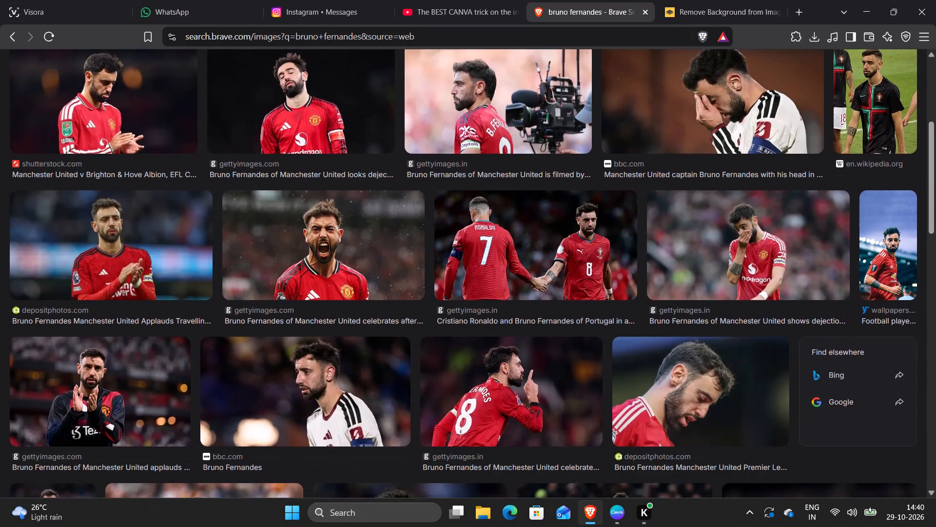
pyautogui.scroll(-1, 300, 338)
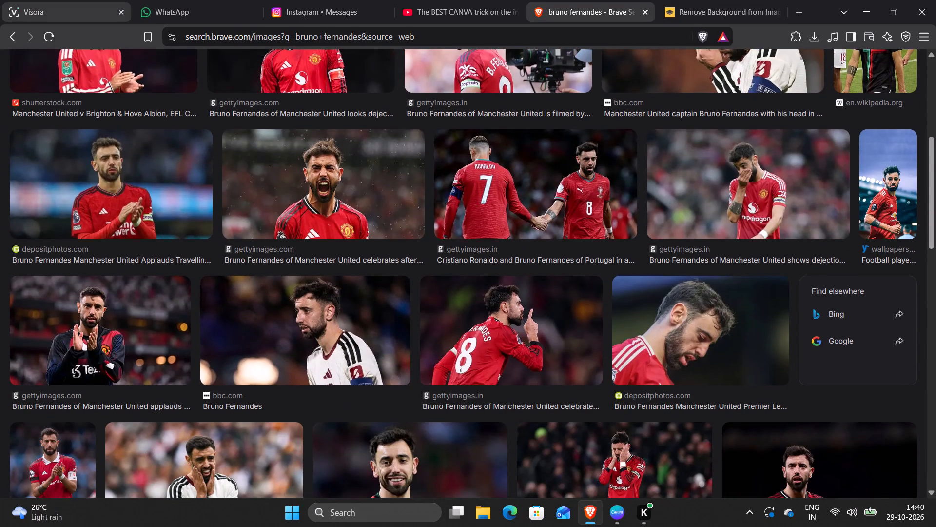
pyautogui.scroll(-3, 162, 186)
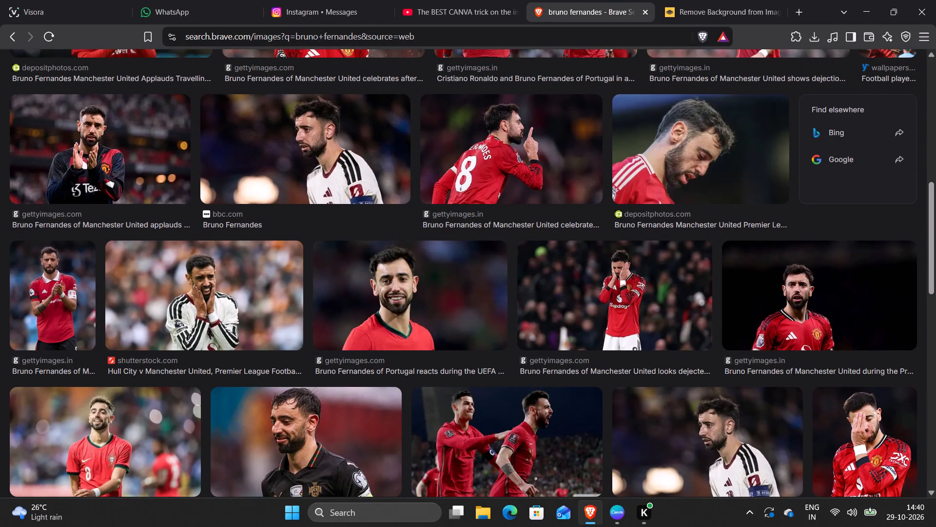
pyautogui.scroll(-1, 741, 295)
pyautogui.scroll(-2, 437, 338)
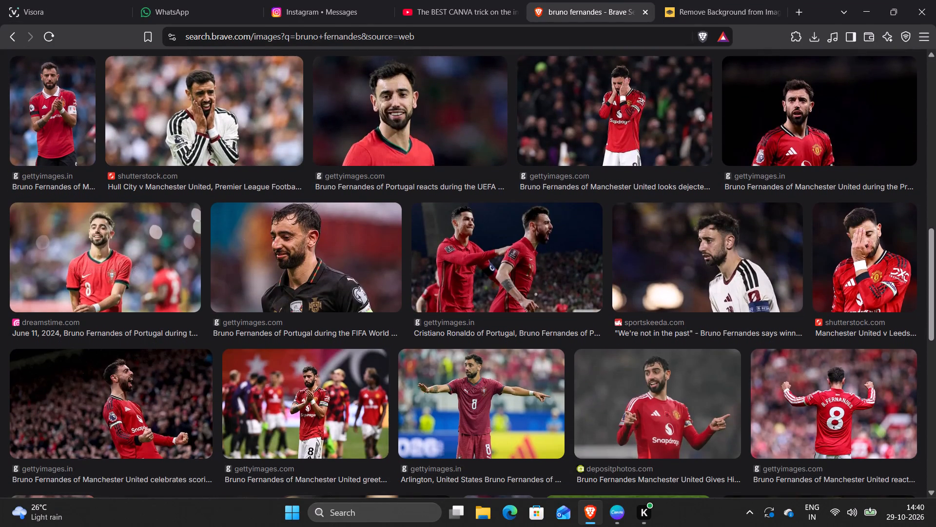
pyautogui.click(134, 386)
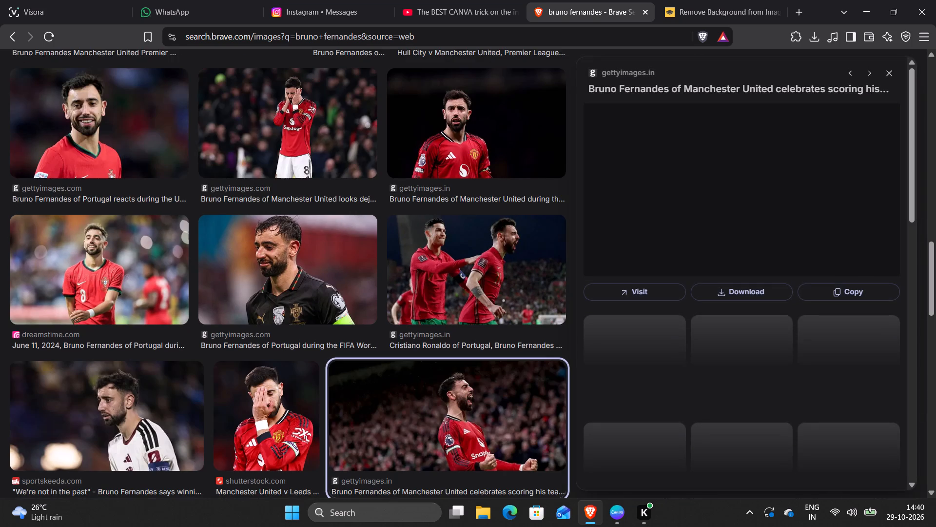
pyautogui.click(722, 288)
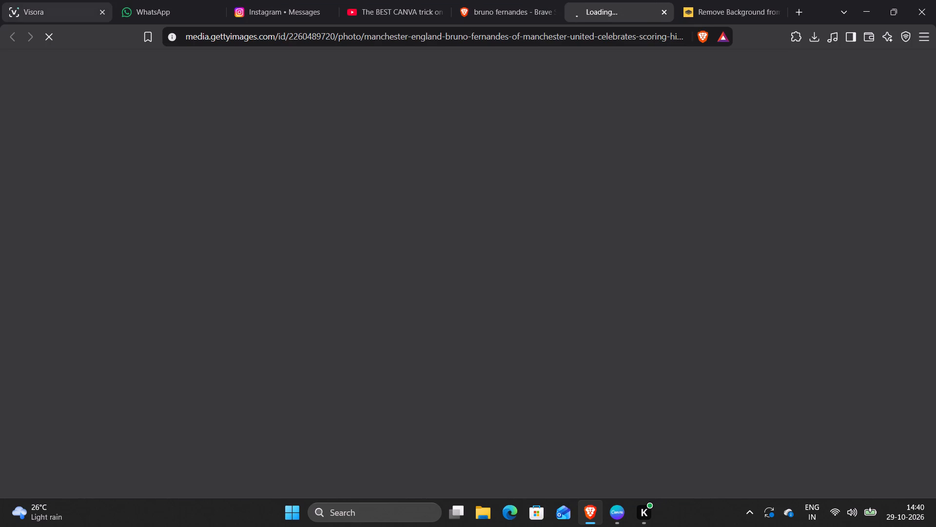
# Save the full-size Bruno Fernandes celebration photo to the computer.
pyautogui.click(48, 0)
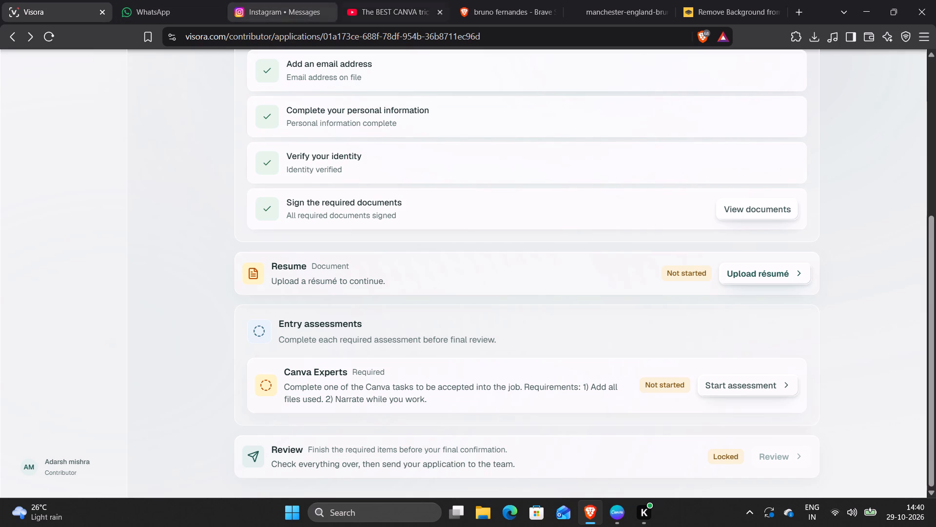
pyautogui.click(533, 3)
pyautogui.click(727, 0)
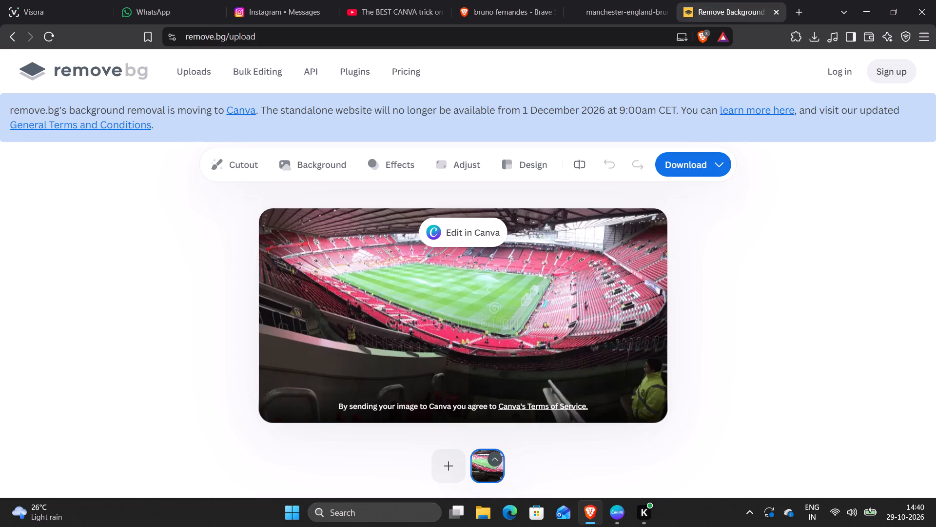
pyautogui.click(608, 0)
pyautogui.rightClick(501, 235)
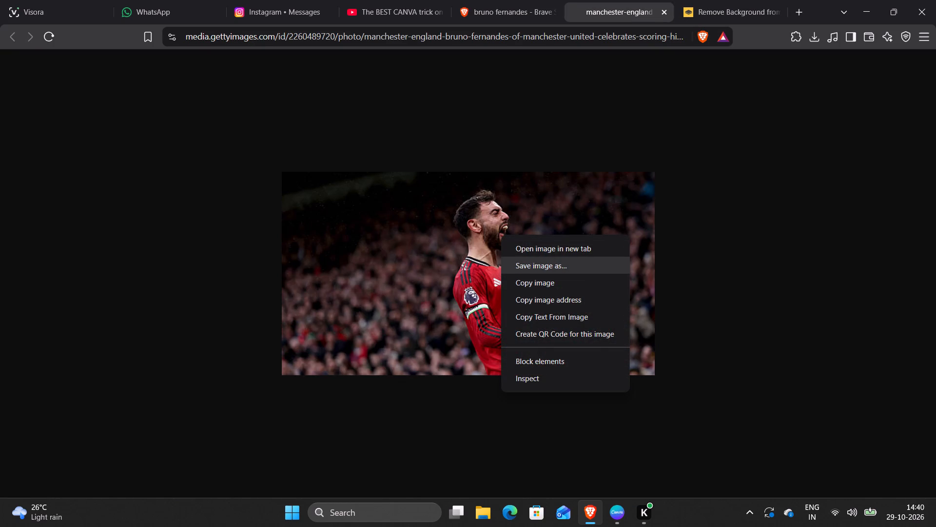
pyautogui.click(549, 272)
pyautogui.click(366, 271)
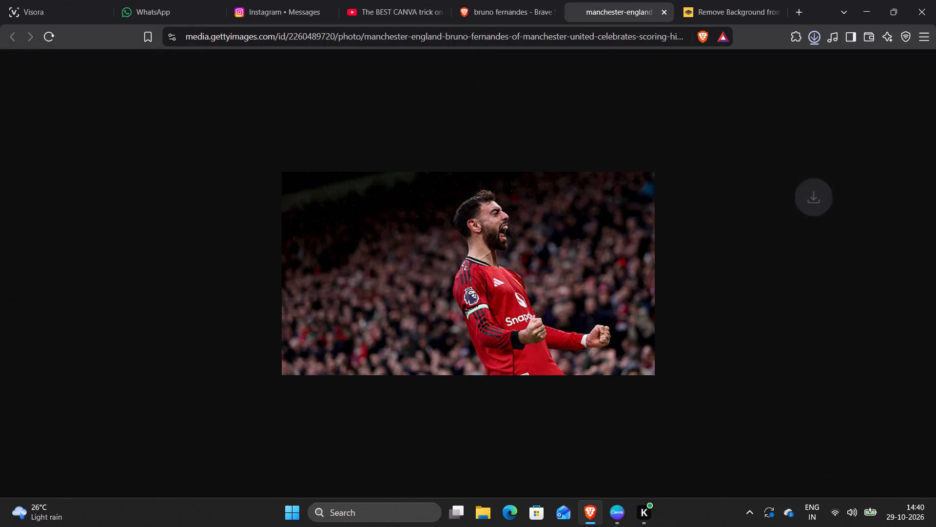
# Upload the saved Bruno Fernandes photo to remove.bg and produce a cutout without its background.
pyautogui.click(724, 0)
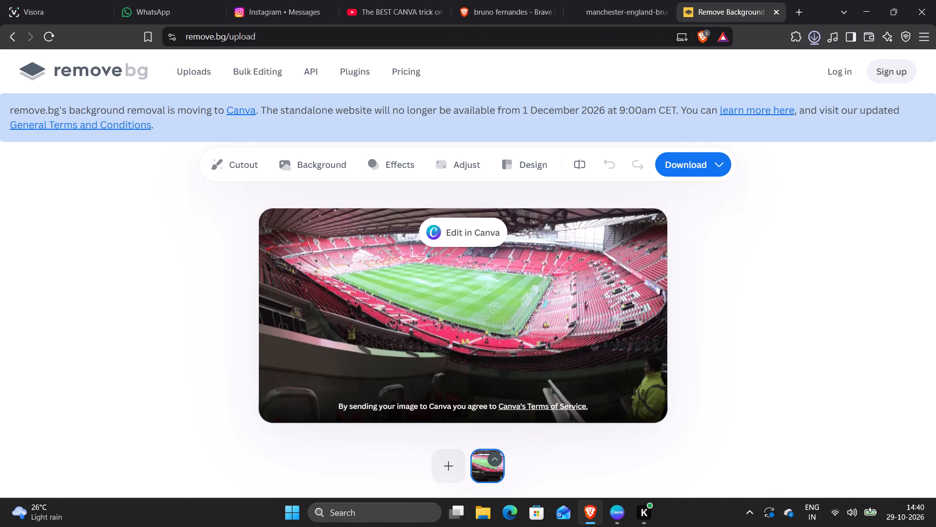
pyautogui.click(203, 75)
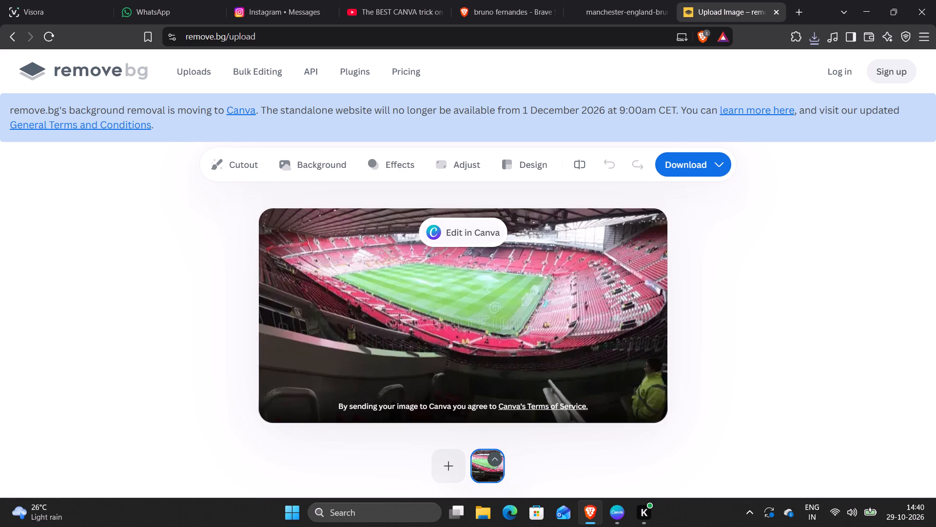
pyautogui.click(457, 462)
pyautogui.click(348, 117)
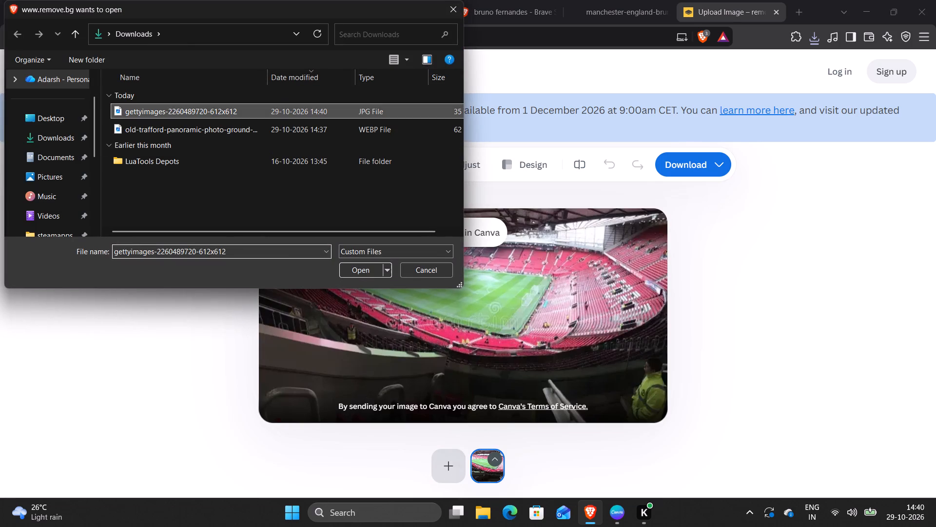
pyautogui.click(374, 278)
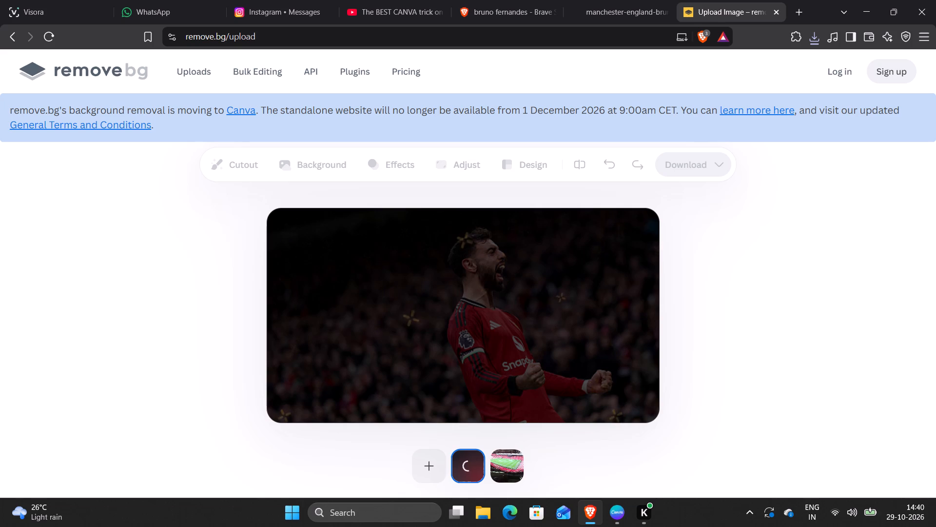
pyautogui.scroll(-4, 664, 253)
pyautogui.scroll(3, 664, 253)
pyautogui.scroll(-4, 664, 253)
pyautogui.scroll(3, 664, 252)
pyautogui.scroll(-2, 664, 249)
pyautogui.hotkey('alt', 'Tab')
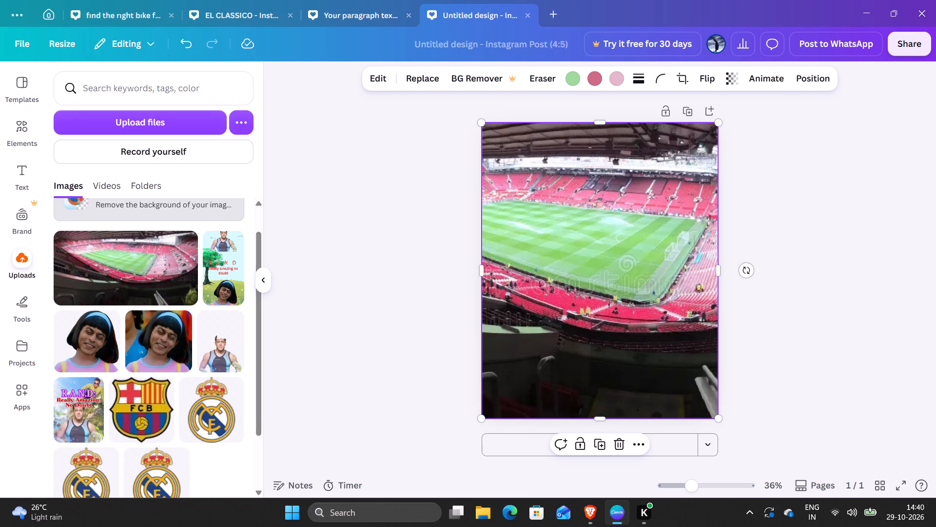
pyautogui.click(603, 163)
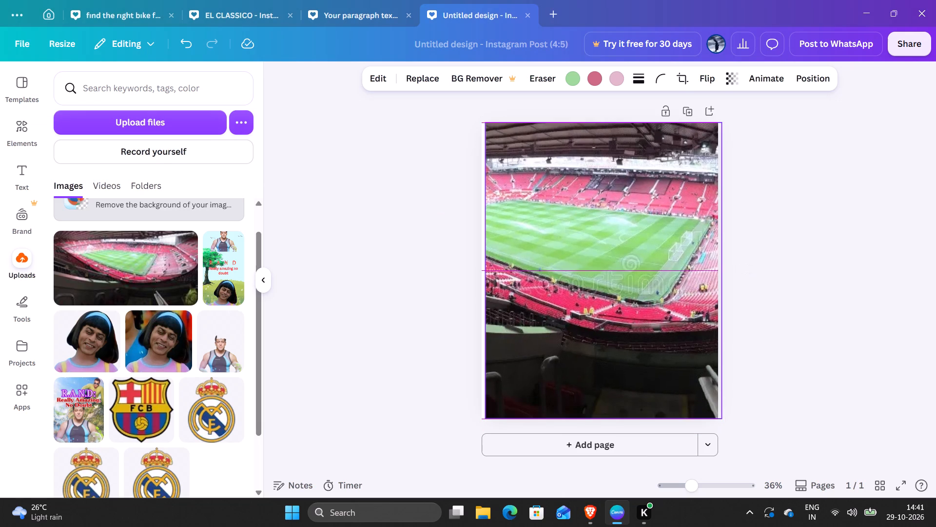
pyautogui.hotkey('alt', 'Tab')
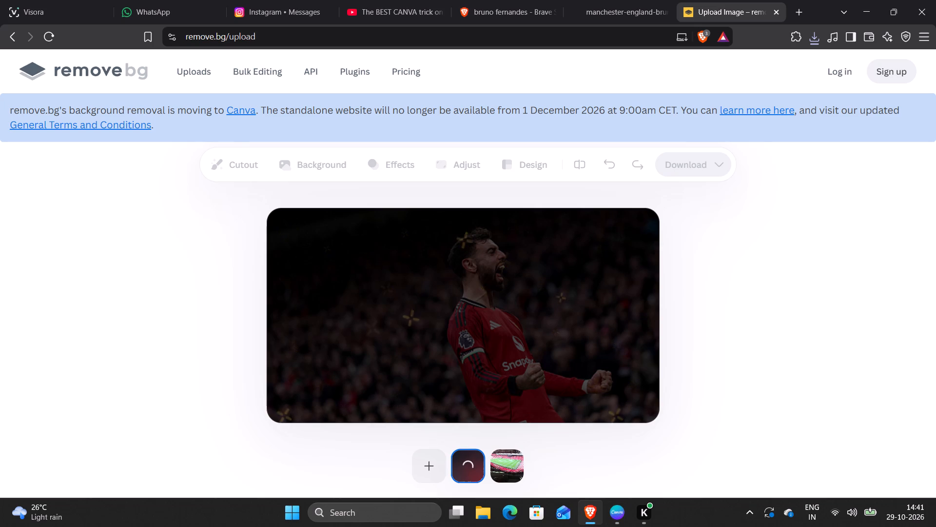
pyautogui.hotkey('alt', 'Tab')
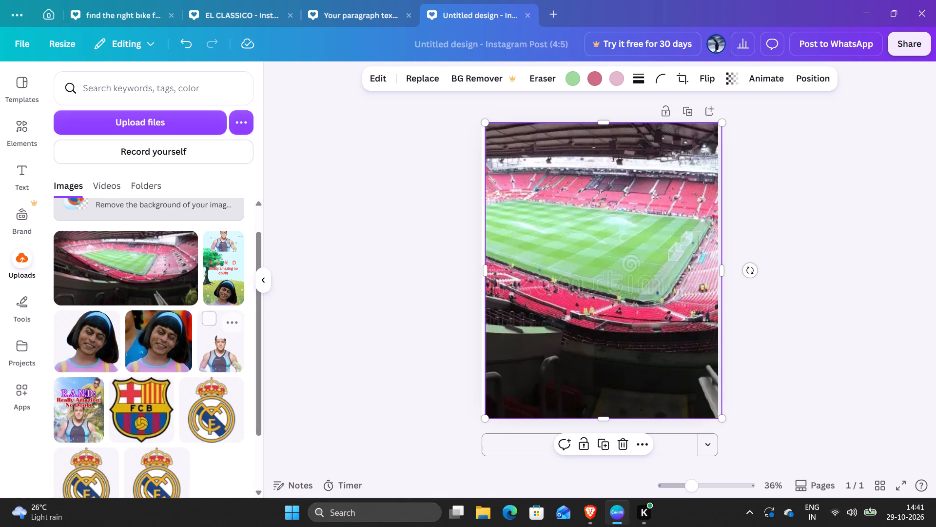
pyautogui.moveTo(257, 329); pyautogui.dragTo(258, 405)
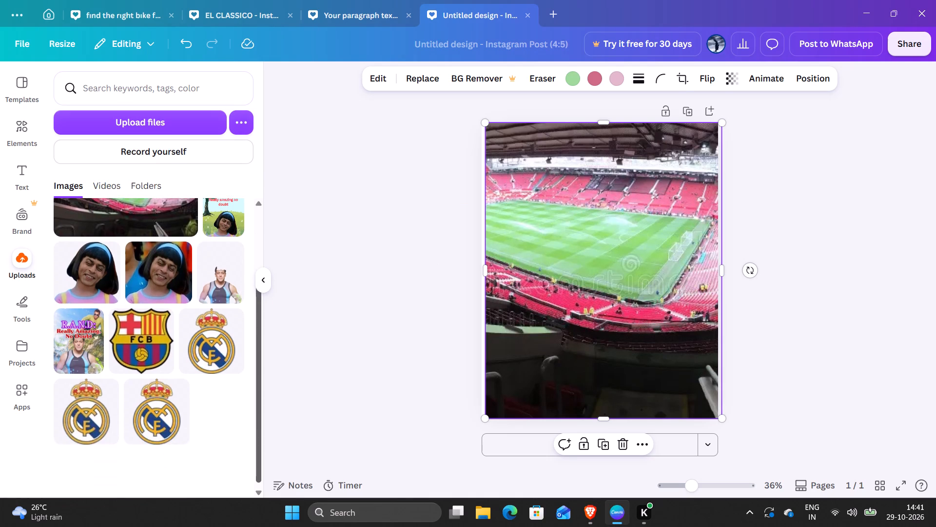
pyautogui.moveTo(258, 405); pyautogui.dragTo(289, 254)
# Download the free 612 x 334 preview of the Bruno Fernandes cutout as a PNG into Downloads, and return to the Canva design.
pyautogui.hotkey('alt', 'Tab')
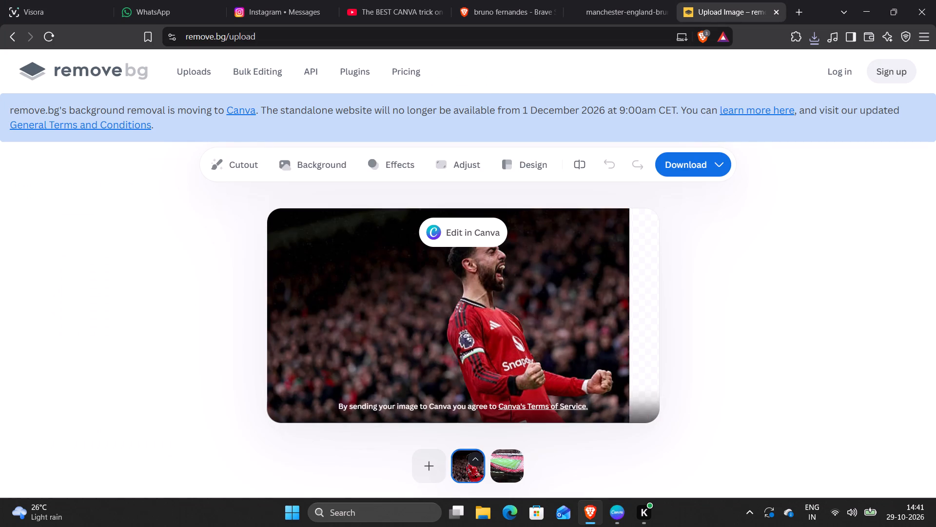
pyautogui.click(714, 165)
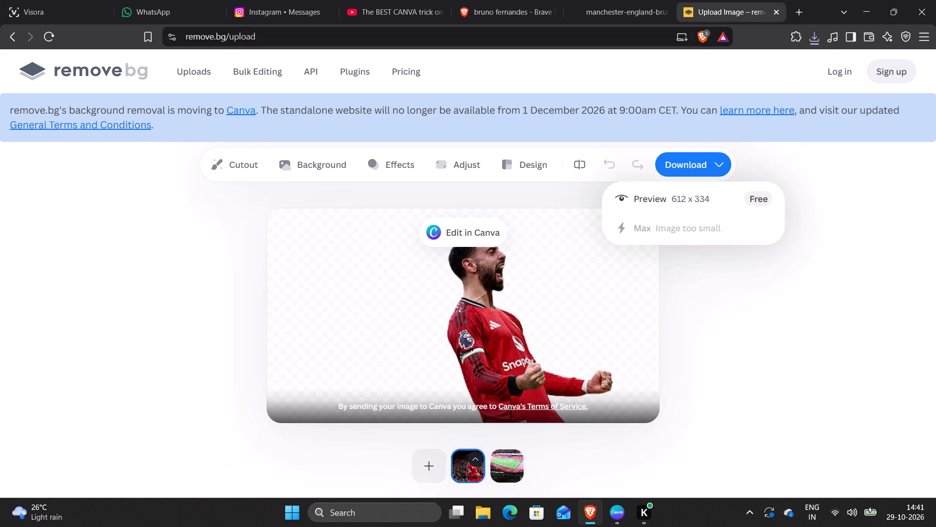
pyautogui.click(702, 203)
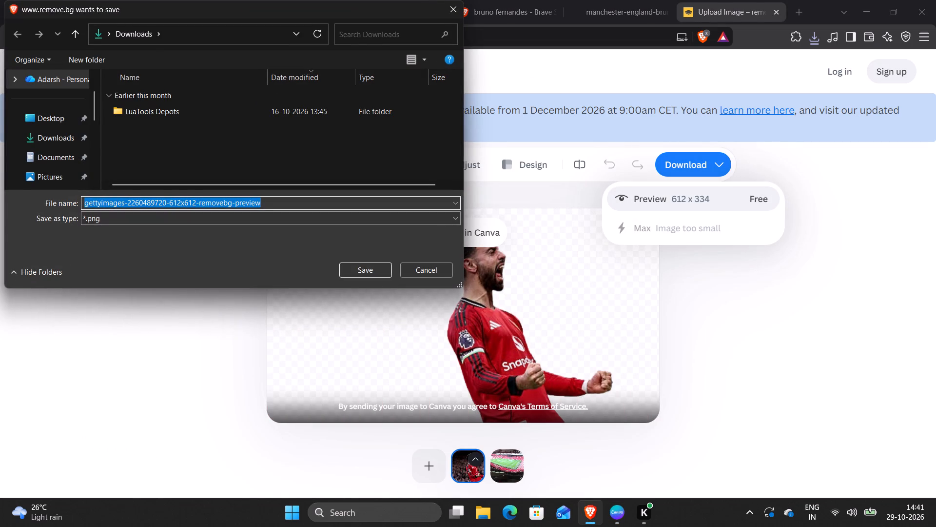
pyautogui.click(389, 269)
pyautogui.hotkey('alt', 'Tab')
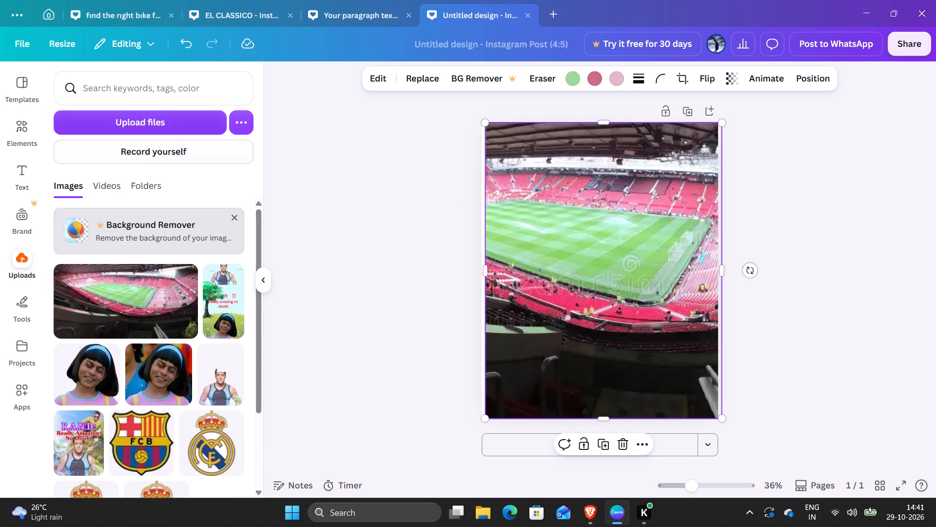
pyautogui.click(130, 126)
pyautogui.click(162, 114)
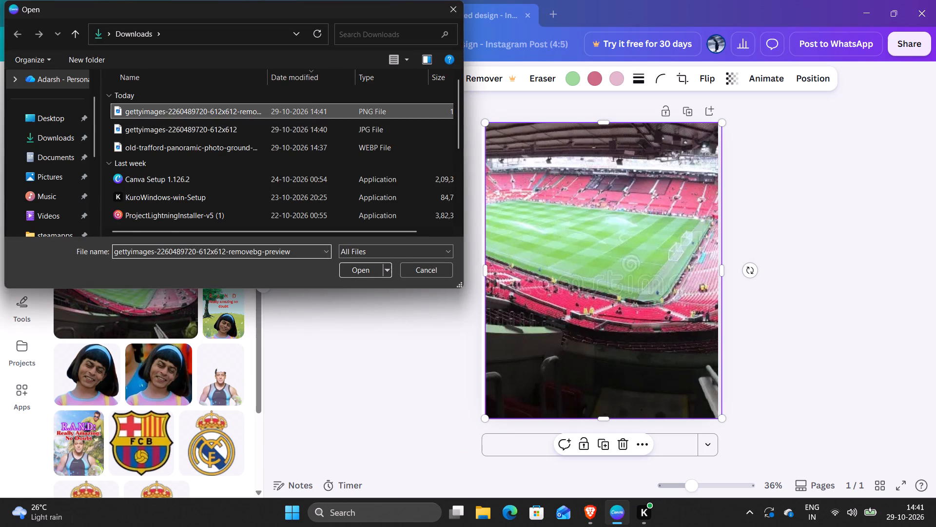
pyautogui.click(357, 272)
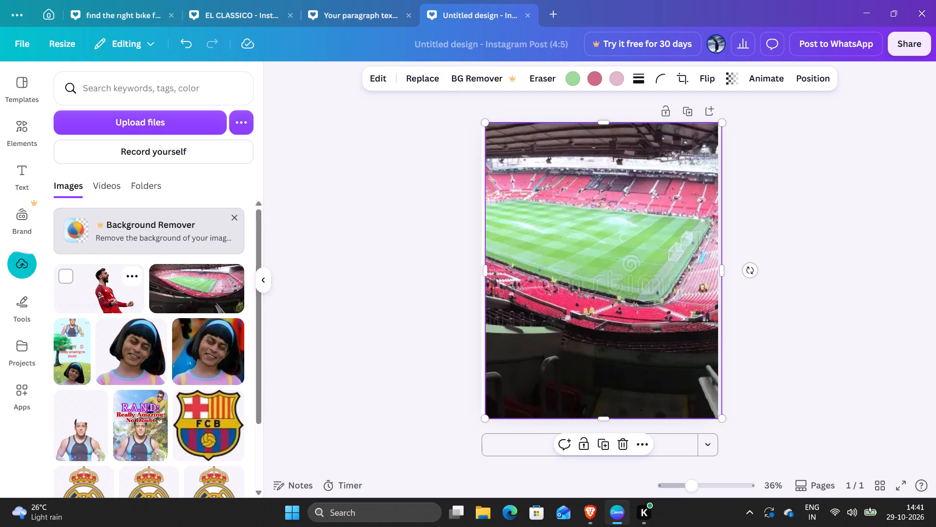
pyautogui.click(110, 285)
# Enlarge the Bruno Fernandes cutout, keeping his fists in frame, and place it over the stands in the page's upper half.
pyautogui.moveTo(602, 266); pyautogui.dragTo(581, 225)
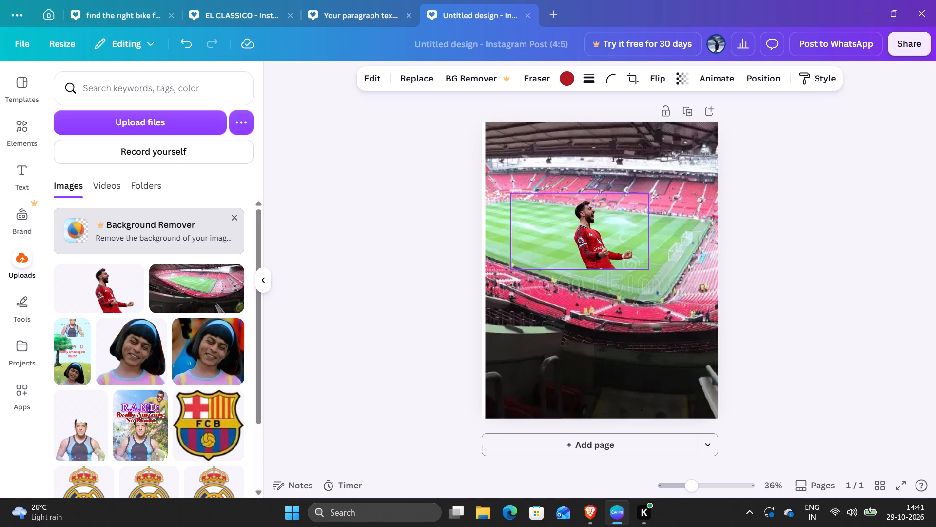
pyautogui.moveTo(581, 225); pyautogui.dragTo(580, 224)
pyautogui.moveTo(578, 270); pyautogui.dragTo(585, 321)
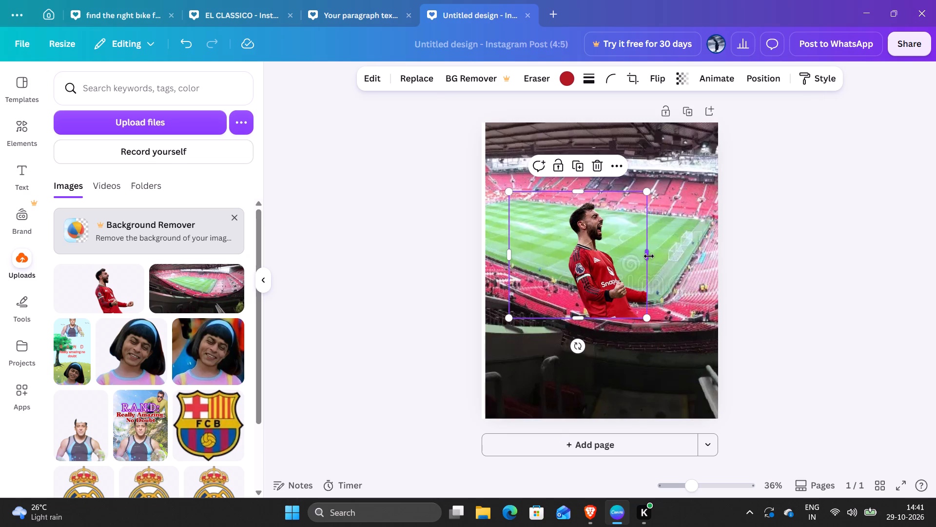
pyautogui.moveTo(649, 256); pyautogui.dragTo(675, 263)
pyautogui.moveTo(586, 183); pyautogui.dragTo(594, 166)
pyautogui.moveTo(593, 175); pyautogui.dragTo(584, 187)
pyautogui.click(601, 308)
pyautogui.moveTo(594, 316); pyautogui.dragTo(593, 322)
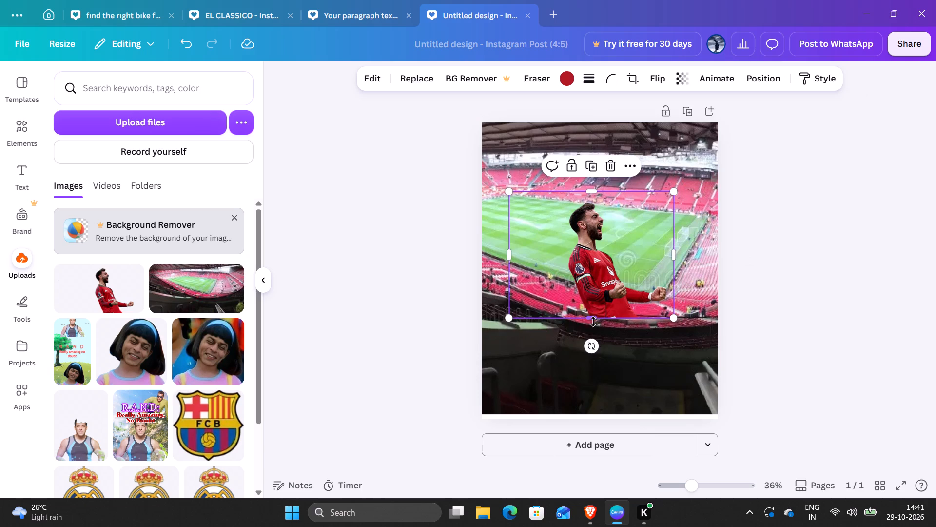
pyautogui.moveTo(593, 322); pyautogui.dragTo(591, 349)
pyautogui.moveTo(586, 295); pyautogui.dragTo(576, 239)
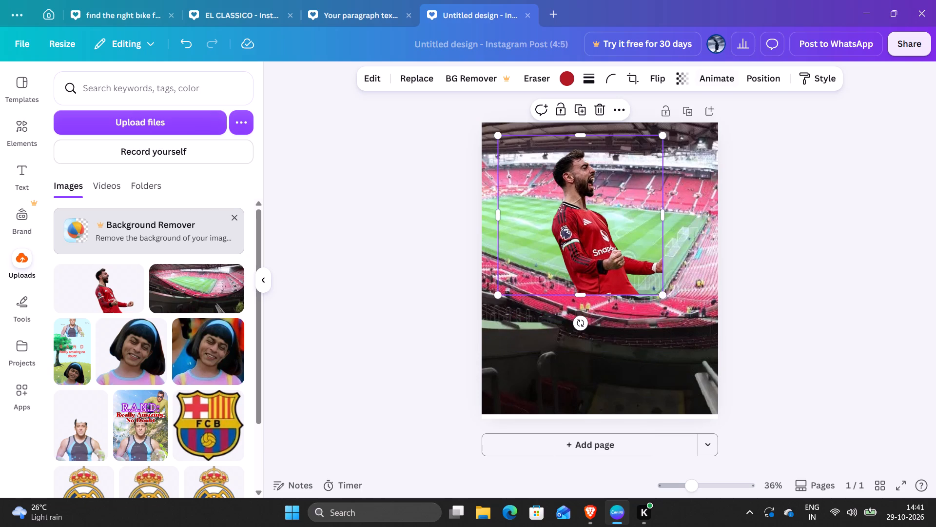
# Move the stadium photo's layer above the Bruno Fernandes cutout in the layer order.
pyautogui.click(756, 78)
pyautogui.moveTo(187, 219); pyautogui.dragTo(186, 182)
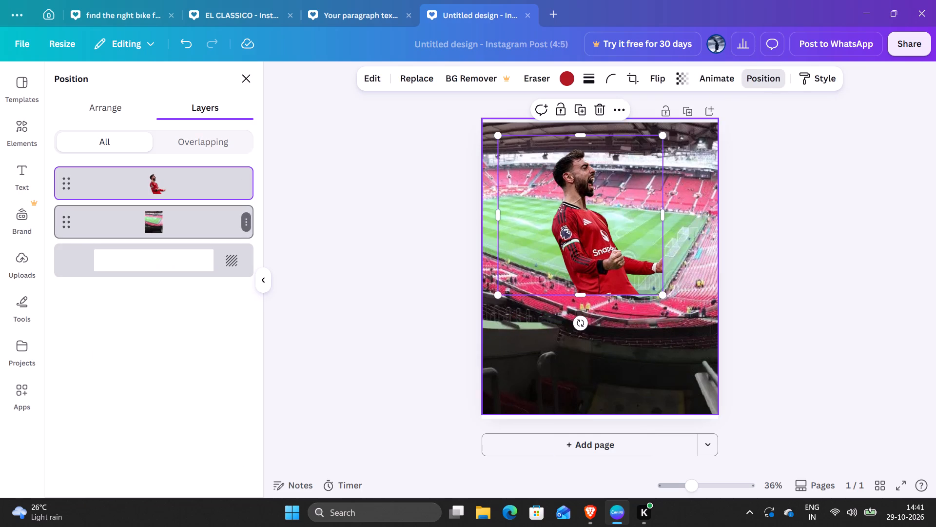
pyautogui.moveTo(186, 182); pyautogui.dragTo(186, 166)
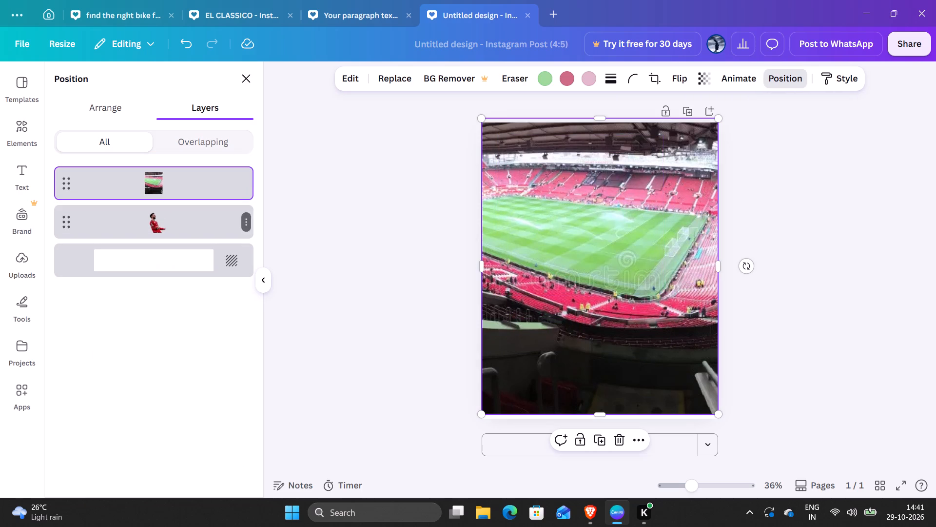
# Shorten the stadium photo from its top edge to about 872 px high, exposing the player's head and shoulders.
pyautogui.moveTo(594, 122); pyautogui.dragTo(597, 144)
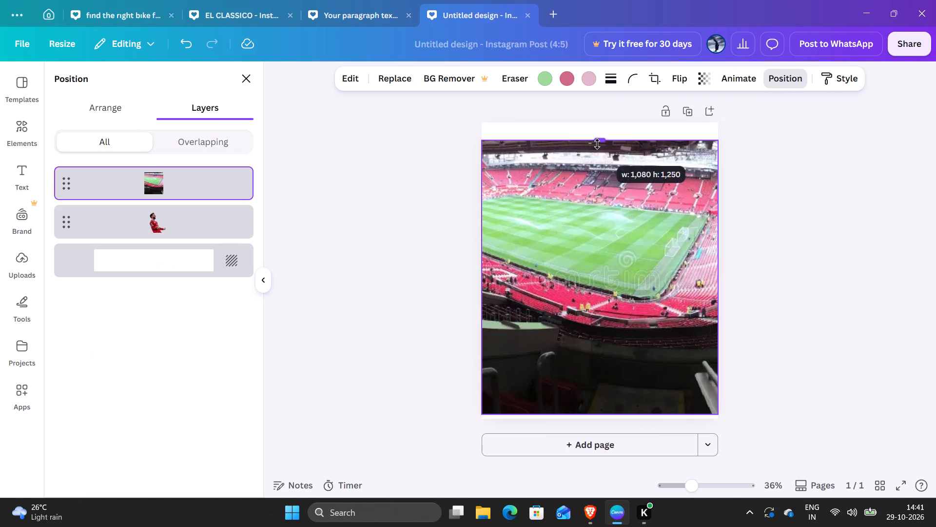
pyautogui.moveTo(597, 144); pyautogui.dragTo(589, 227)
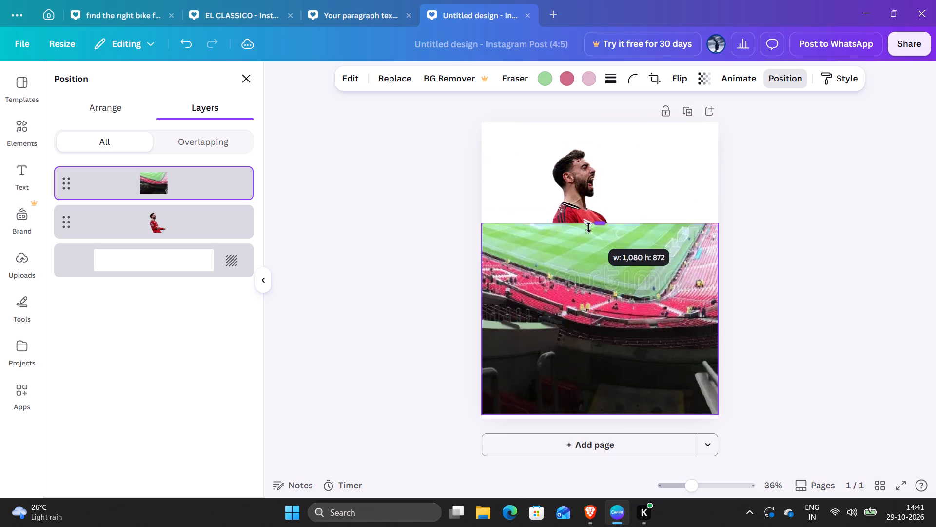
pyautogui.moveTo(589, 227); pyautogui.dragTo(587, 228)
# Move the Bruno Fernandes cutout to the page's upper-left corner with his head just below the top edge.
pyautogui.moveTo(580, 197); pyautogui.dragTo(582, 163)
pyautogui.moveTo(582, 160); pyautogui.dragTo(577, 142)
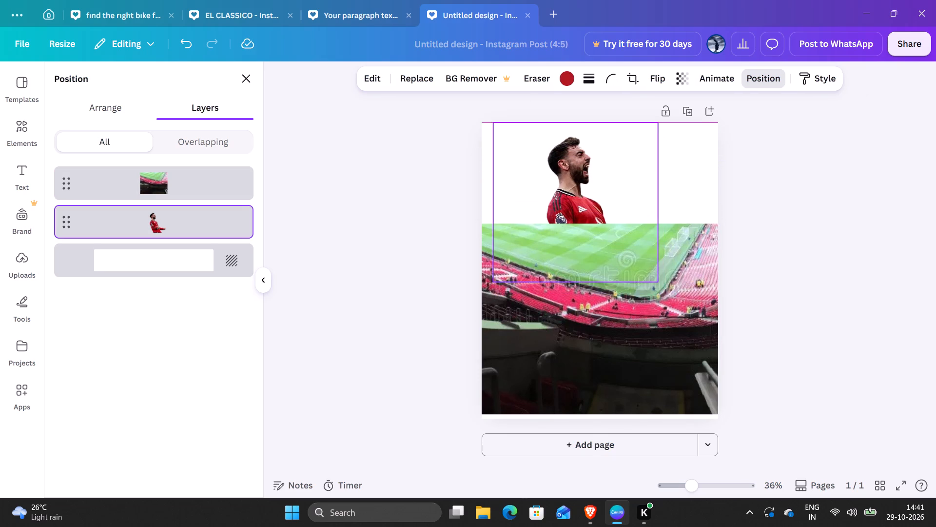
pyautogui.moveTo(577, 142); pyautogui.dragTo(569, 135)
pyautogui.moveTo(596, 216); pyautogui.dragTo(594, 201)
pyautogui.moveTo(594, 201); pyautogui.dragTo(595, 215)
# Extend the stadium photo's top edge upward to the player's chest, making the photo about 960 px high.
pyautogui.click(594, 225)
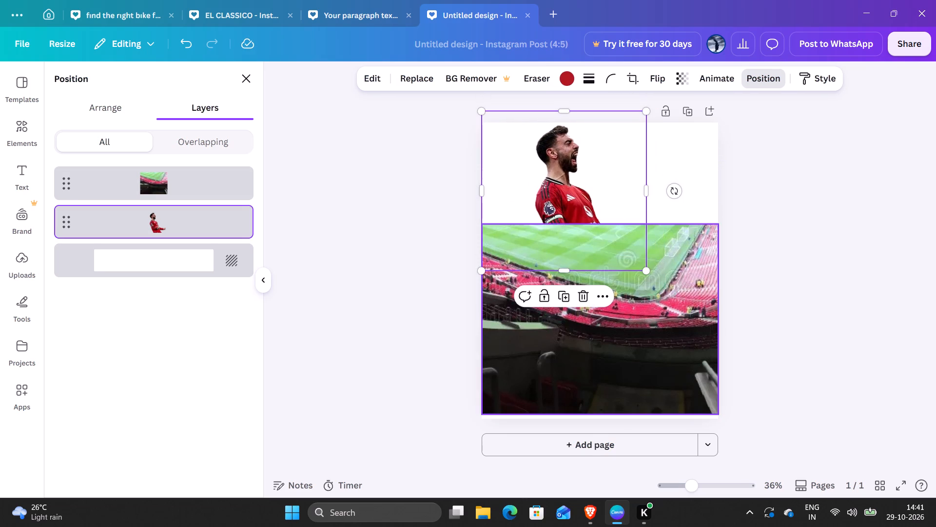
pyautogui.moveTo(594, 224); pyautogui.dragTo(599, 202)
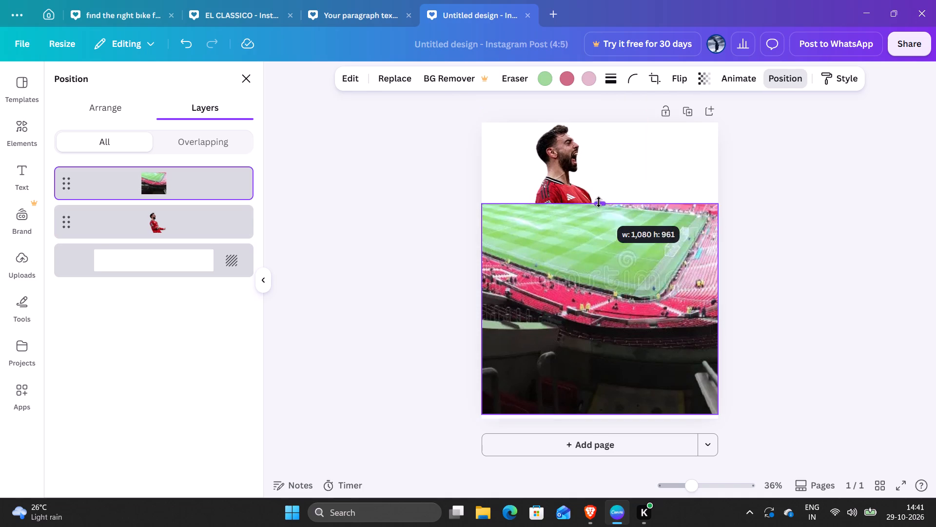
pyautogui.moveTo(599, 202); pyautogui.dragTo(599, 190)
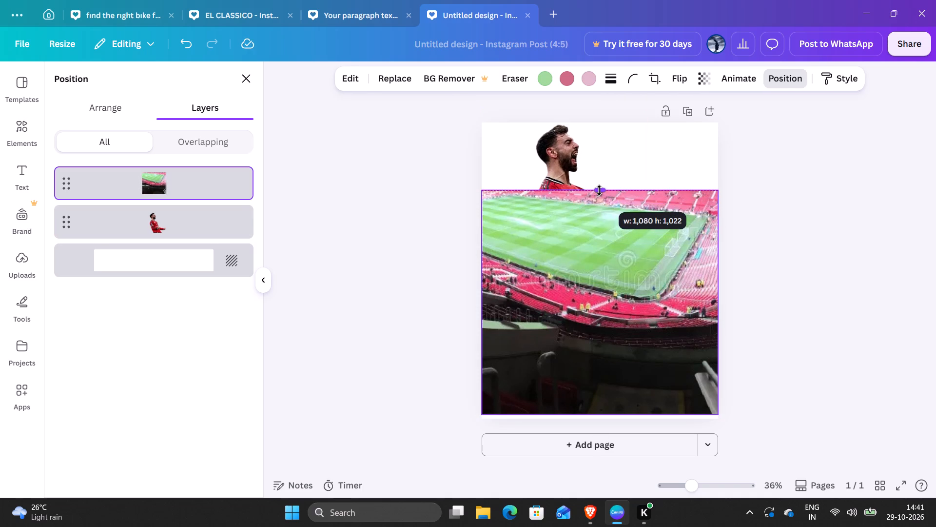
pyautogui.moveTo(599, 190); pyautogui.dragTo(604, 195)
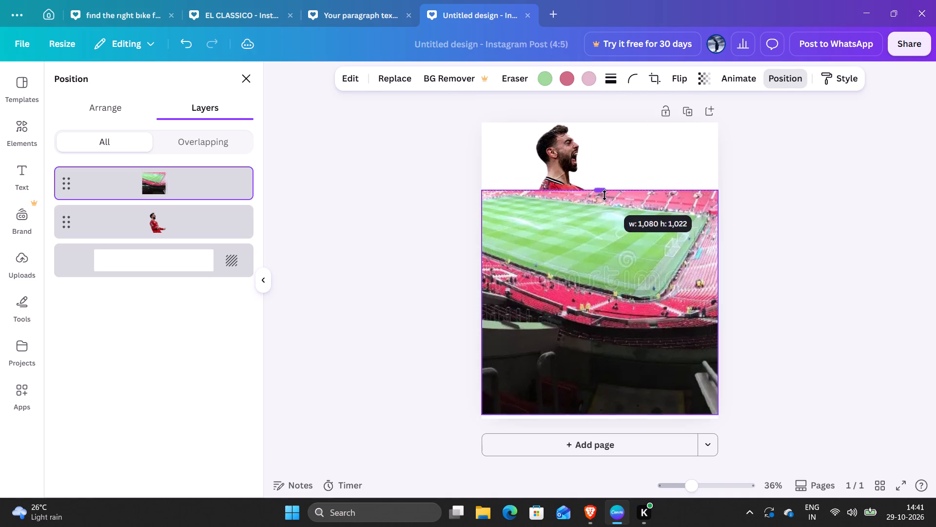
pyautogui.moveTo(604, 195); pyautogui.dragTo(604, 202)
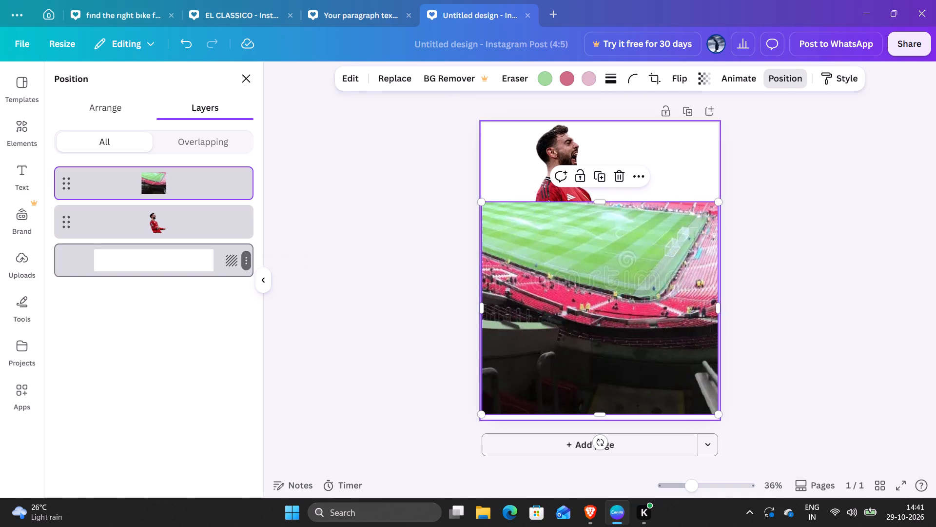
# Fill the page background with the bright red from the player cutout's photo colors.
pyautogui.click(245, 253)
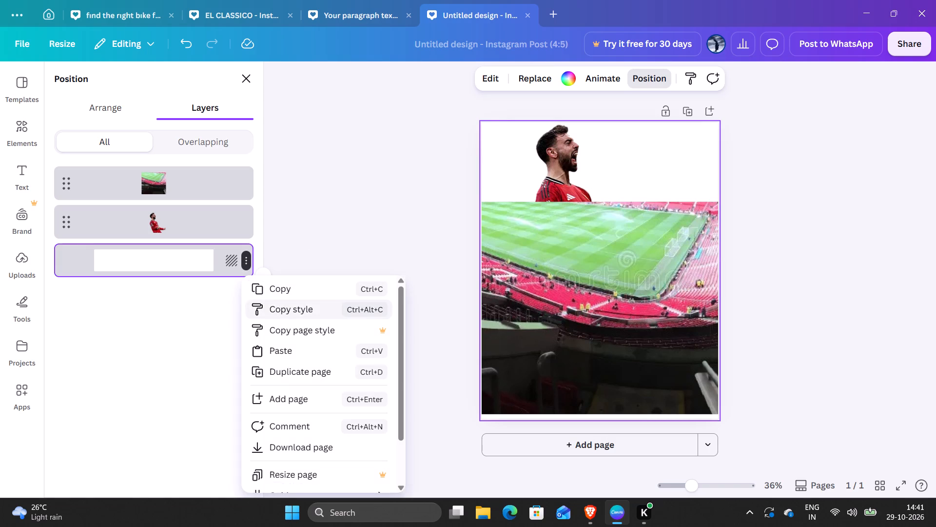
pyautogui.click(187, 246)
pyautogui.doubleClick(189, 257)
pyautogui.click(566, 87)
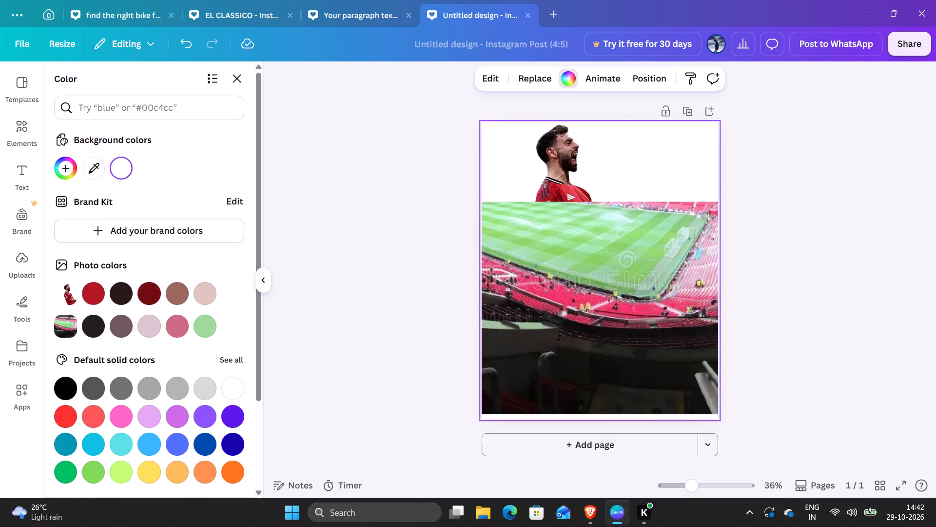
pyautogui.click(97, 298)
pyautogui.click(324, 197)
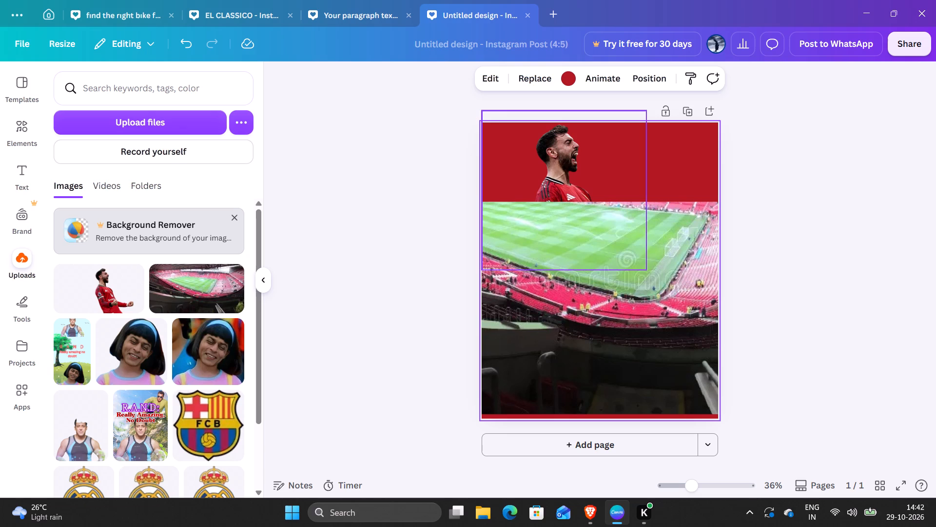
# Bring the stadium photo down over the bottom strip and extend its top edge so it covers the whole page.
pyautogui.moveTo(602, 411); pyautogui.dragTo(602, 420)
pyautogui.moveTo(603, 206); pyautogui.dragTo(603, 190)
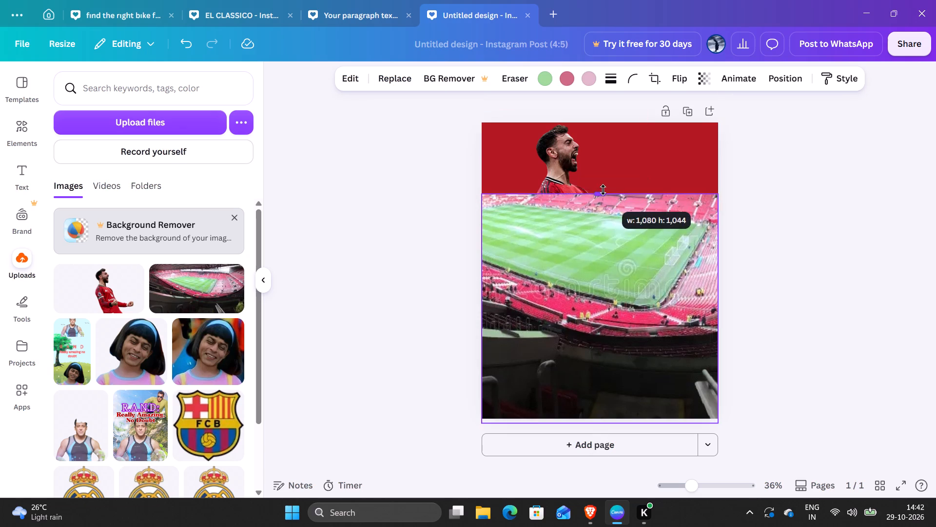
pyautogui.moveTo(603, 190); pyautogui.dragTo(622, 113)
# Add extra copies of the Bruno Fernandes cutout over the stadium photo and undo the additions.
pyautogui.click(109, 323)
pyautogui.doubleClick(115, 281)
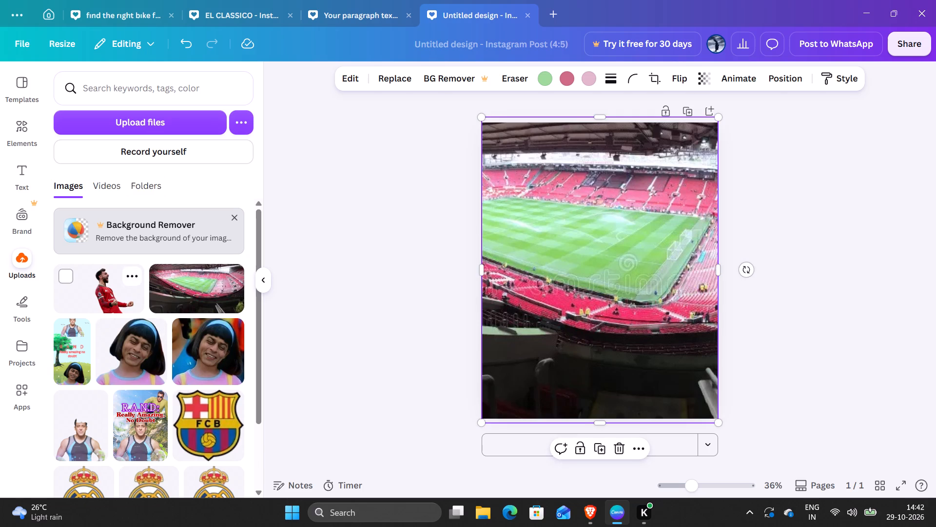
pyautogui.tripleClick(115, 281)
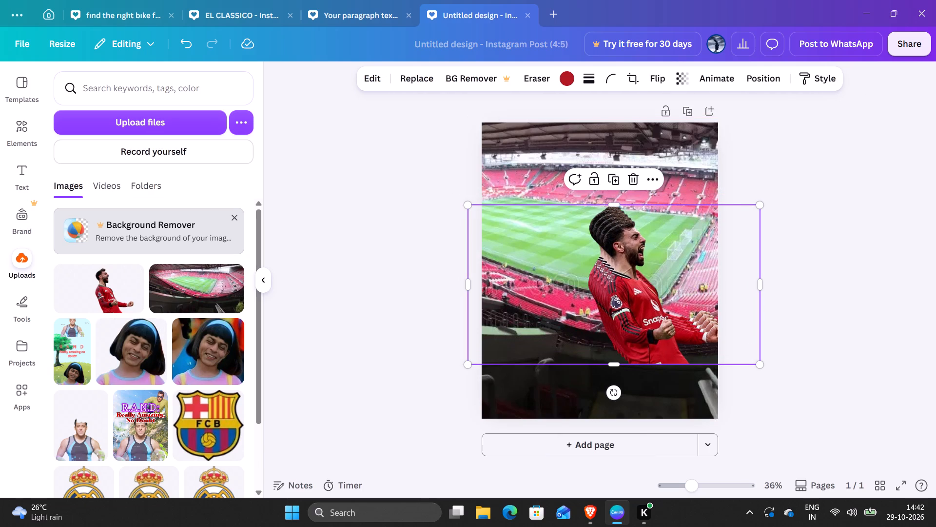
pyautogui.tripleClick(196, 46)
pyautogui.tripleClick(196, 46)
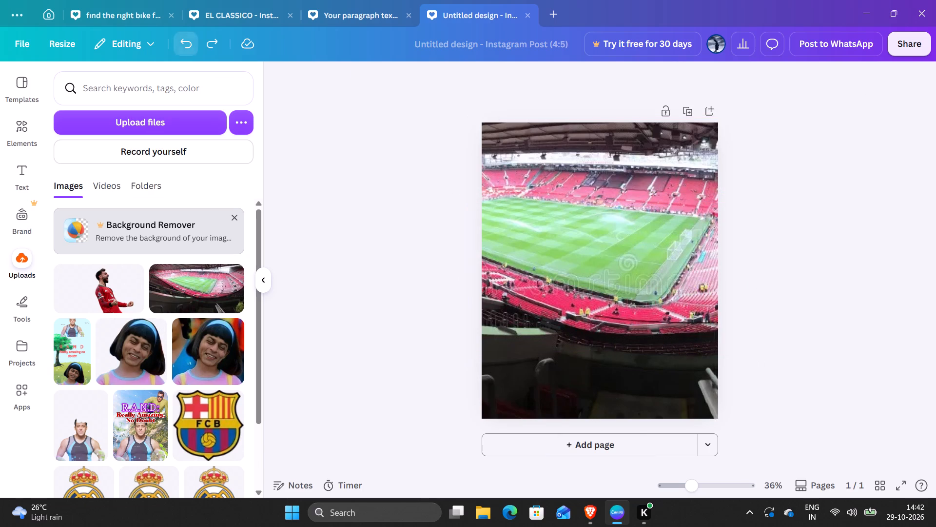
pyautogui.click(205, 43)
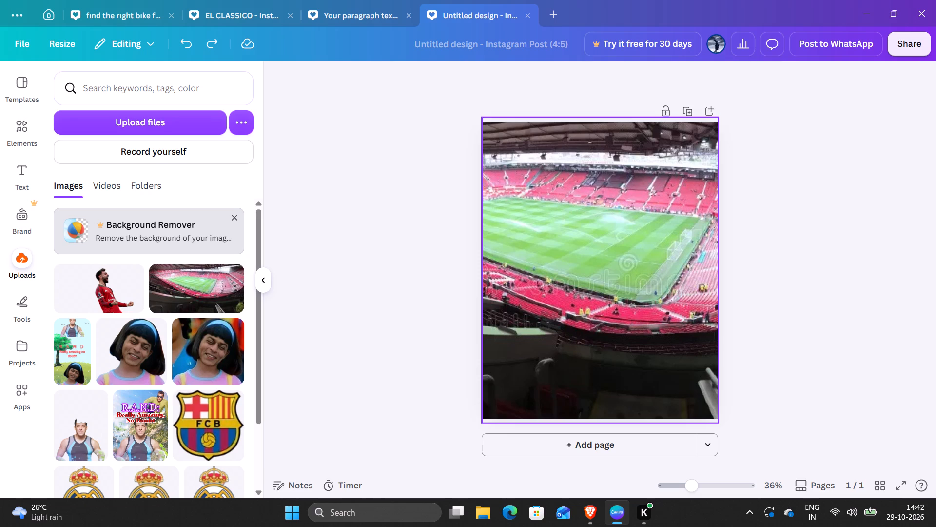
# Crop the stadium photo's top edge down to about the player's chin.
pyautogui.click(604, 126)
pyautogui.moveTo(603, 121); pyautogui.dragTo(603, 133)
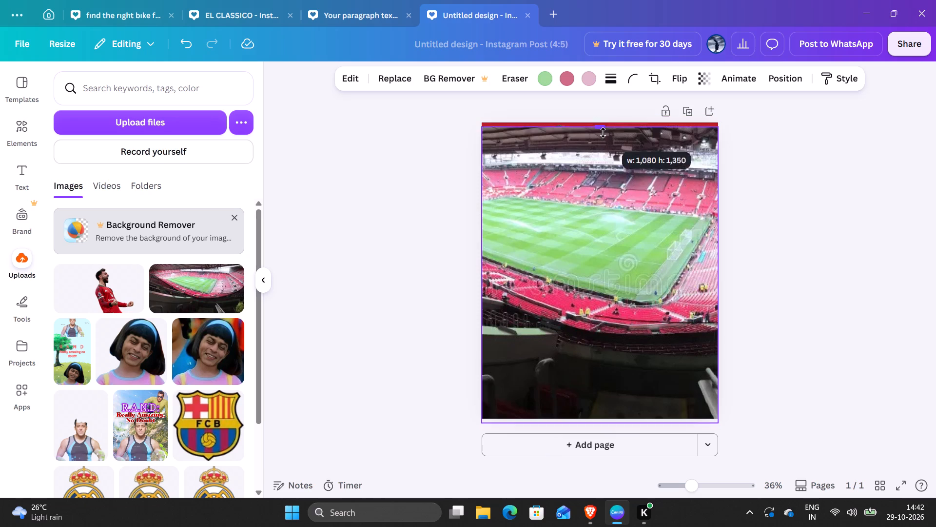
pyautogui.moveTo(603, 133); pyautogui.dragTo(612, 166)
# Recrop the stadium photo to a wide frame showing nearly its full width, from the roof down to the lower stands.
pyautogui.doubleClick(614, 195)
pyautogui.moveTo(600, 170); pyautogui.dragTo(598, 159)
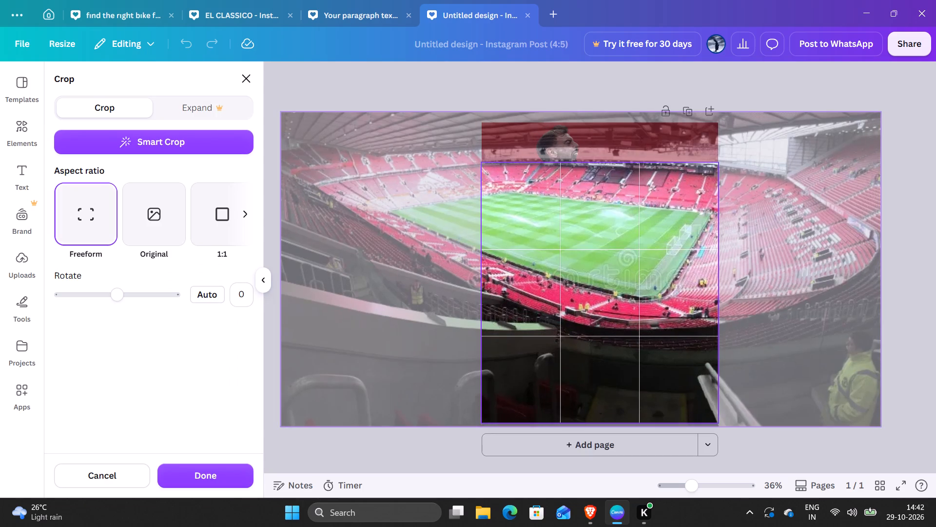
pyautogui.moveTo(598, 159); pyautogui.dragTo(600, 226)
pyautogui.moveTo(479, 262); pyautogui.dragTo(462, 260)
pyautogui.moveTo(480, 423); pyautogui.dragTo(461, 421)
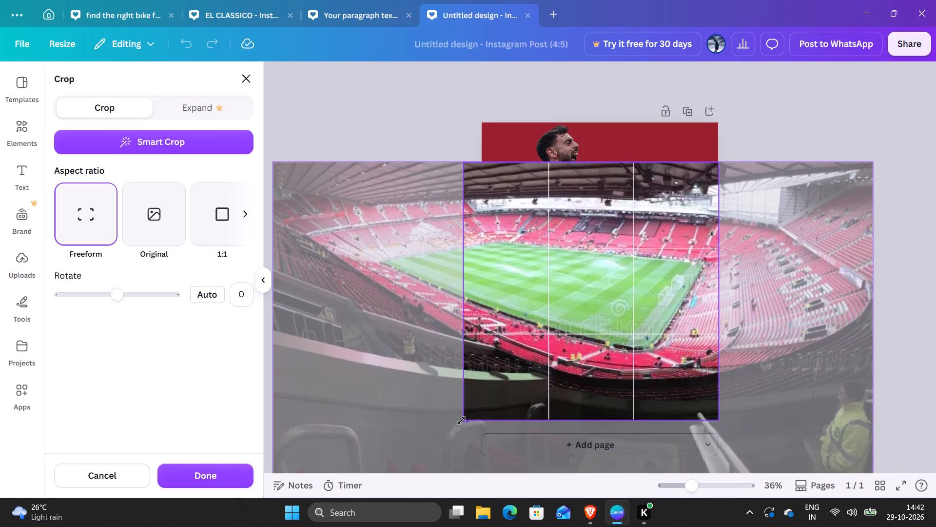
pyautogui.moveTo(461, 421); pyautogui.dragTo(299, 454)
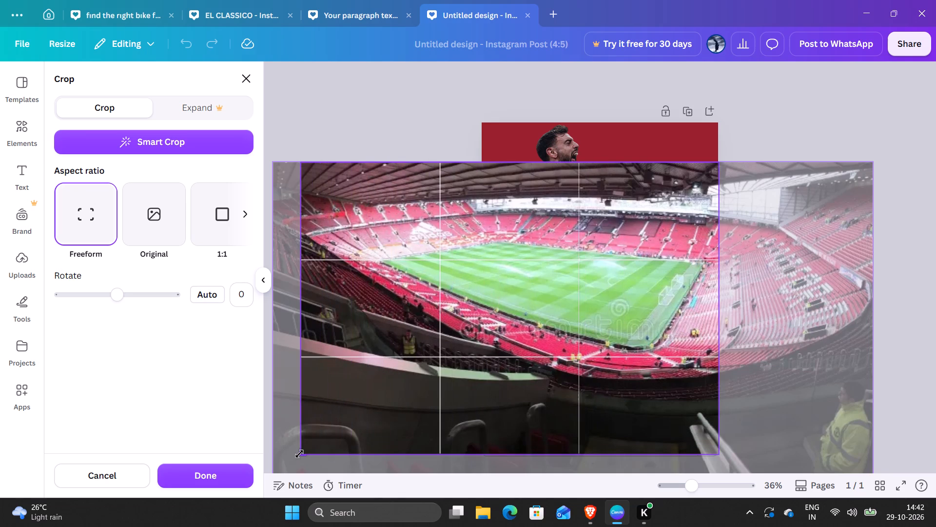
pyautogui.moveTo(299, 454); pyautogui.dragTo(299, 454)
pyautogui.moveTo(720, 456); pyautogui.dragTo(811, 459)
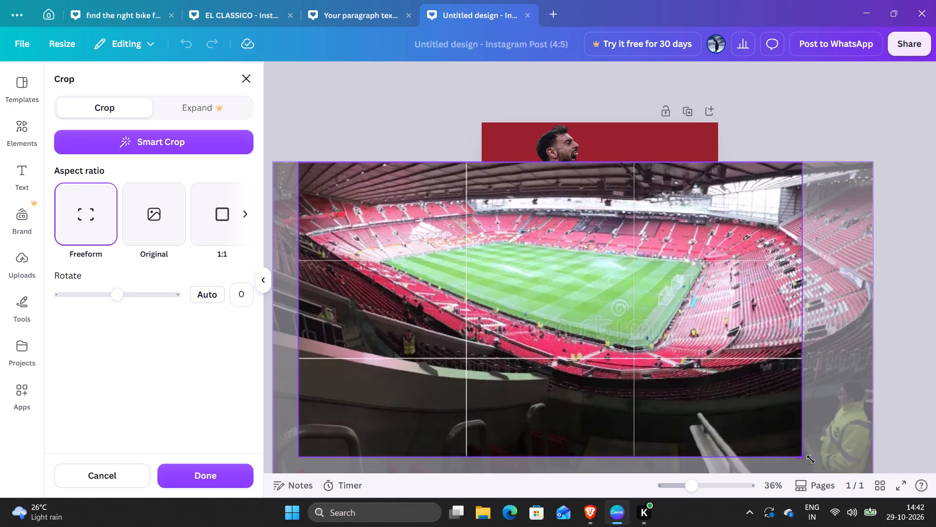
pyautogui.moveTo(811, 459); pyautogui.dragTo(878, 422)
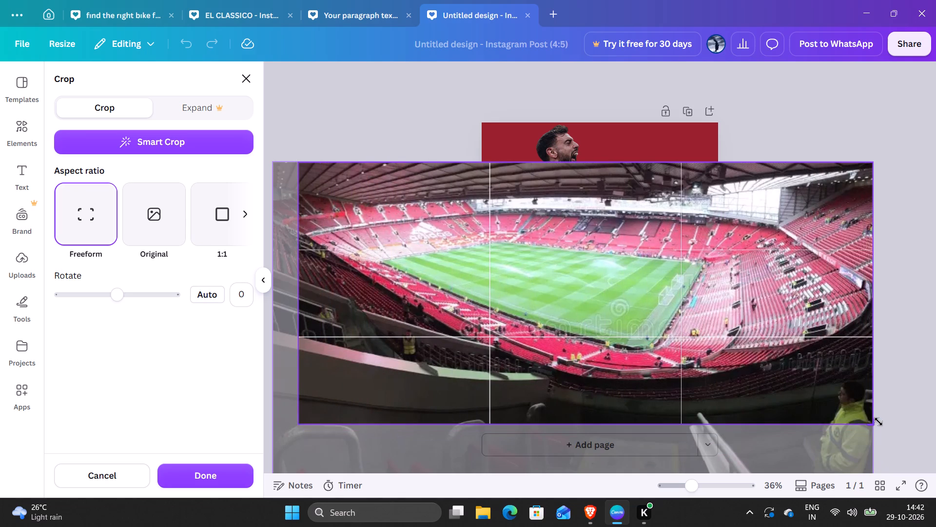
pyautogui.moveTo(878, 422); pyautogui.dragTo(882, 404)
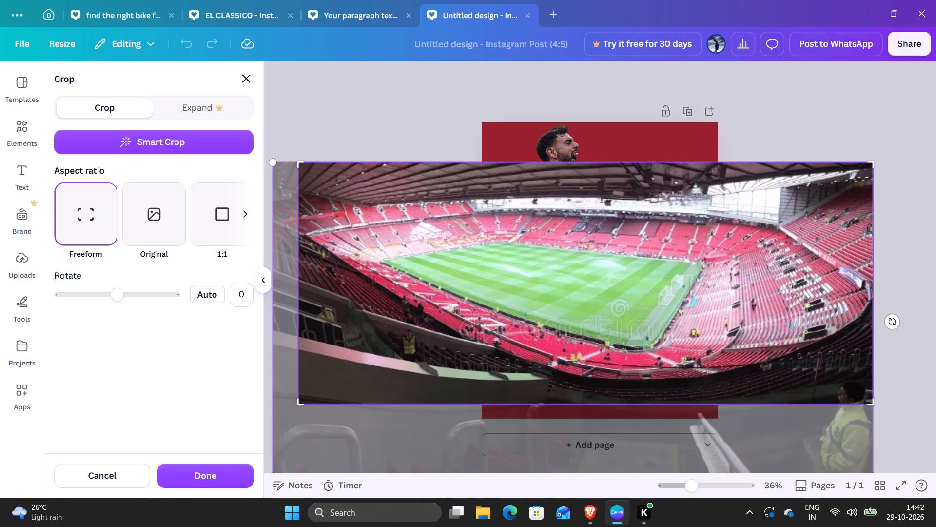
pyautogui.click(243, 470)
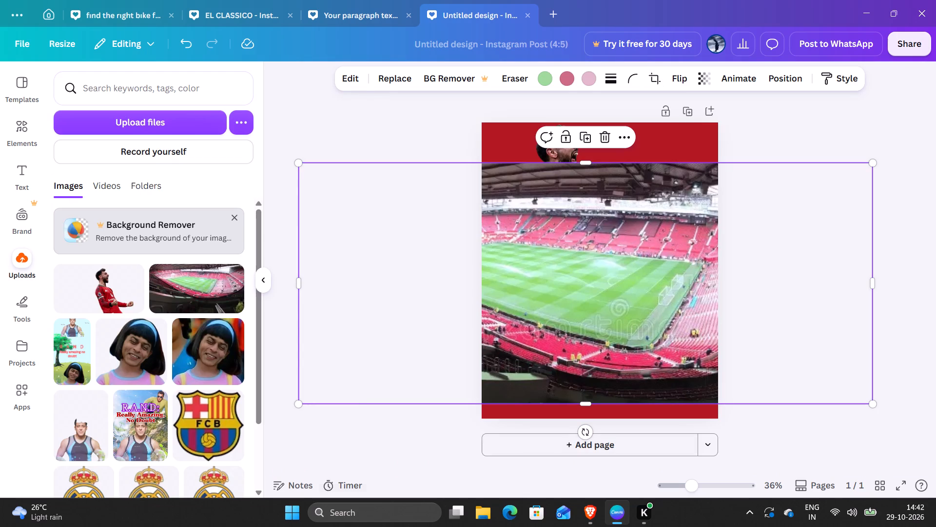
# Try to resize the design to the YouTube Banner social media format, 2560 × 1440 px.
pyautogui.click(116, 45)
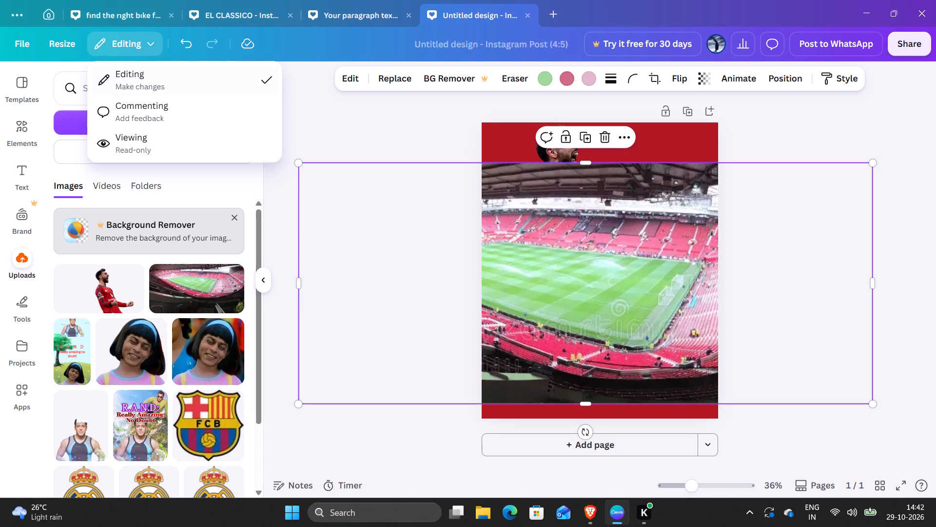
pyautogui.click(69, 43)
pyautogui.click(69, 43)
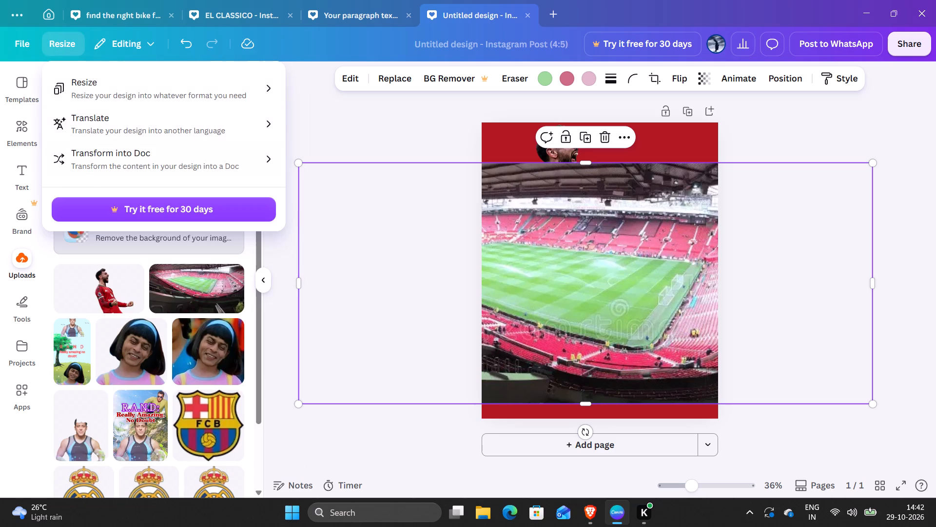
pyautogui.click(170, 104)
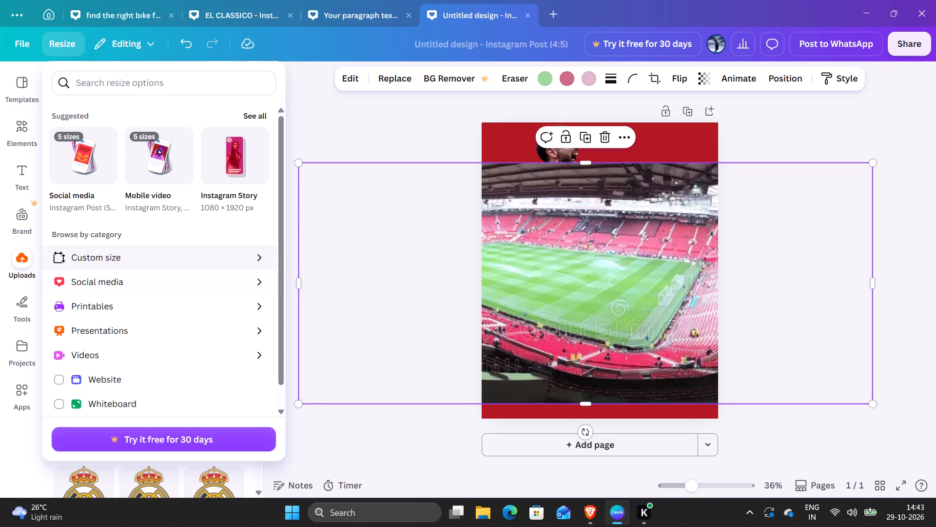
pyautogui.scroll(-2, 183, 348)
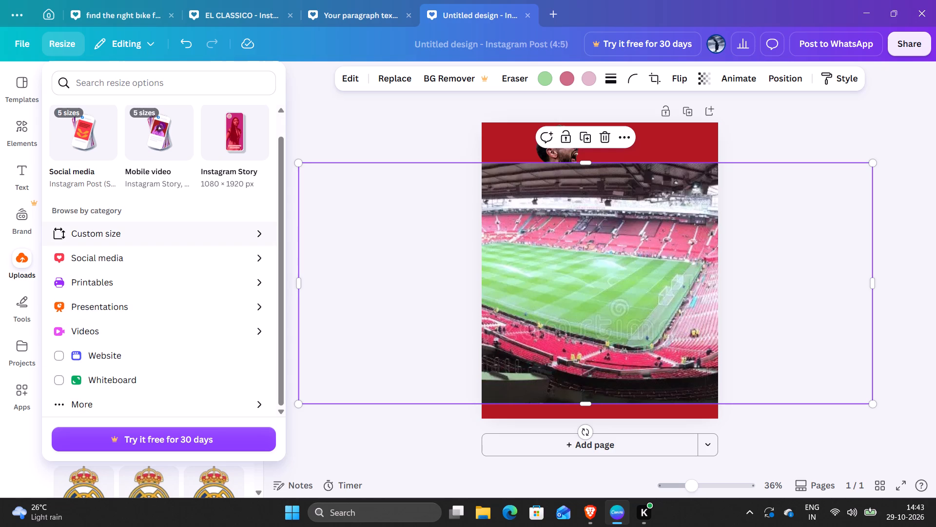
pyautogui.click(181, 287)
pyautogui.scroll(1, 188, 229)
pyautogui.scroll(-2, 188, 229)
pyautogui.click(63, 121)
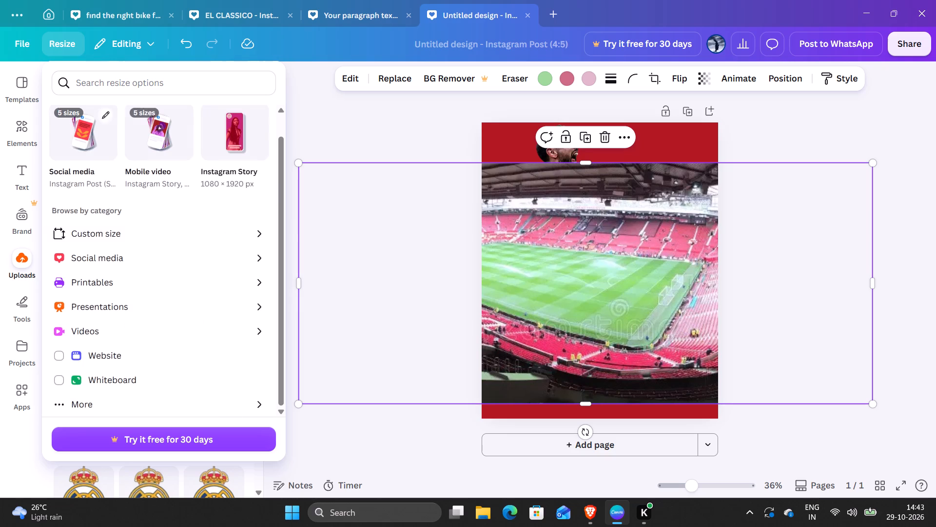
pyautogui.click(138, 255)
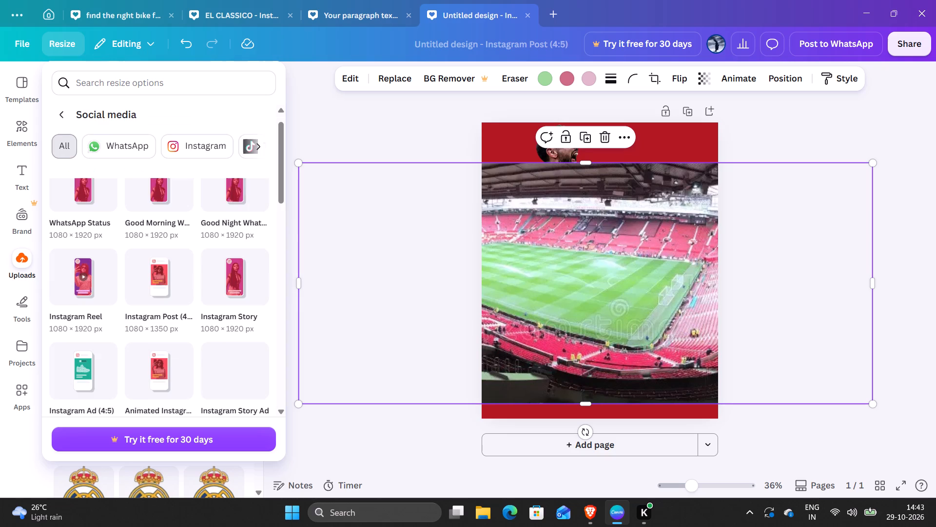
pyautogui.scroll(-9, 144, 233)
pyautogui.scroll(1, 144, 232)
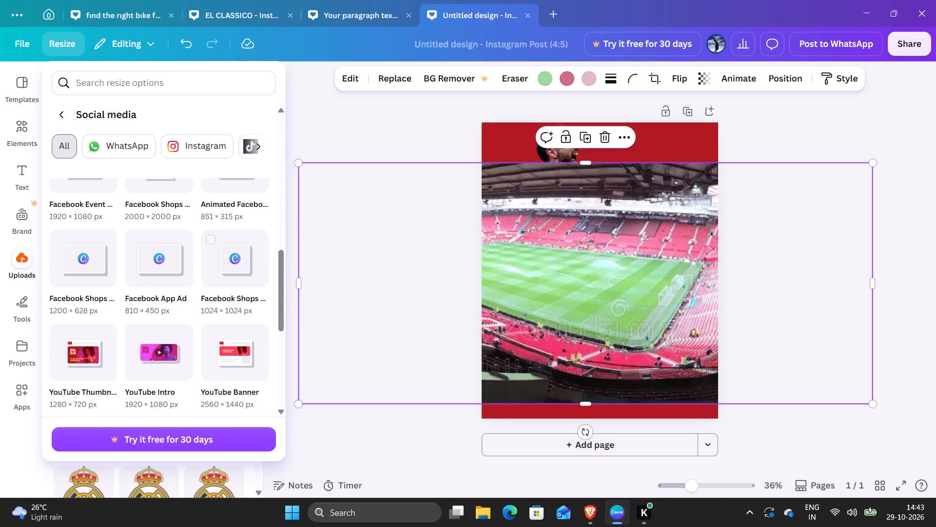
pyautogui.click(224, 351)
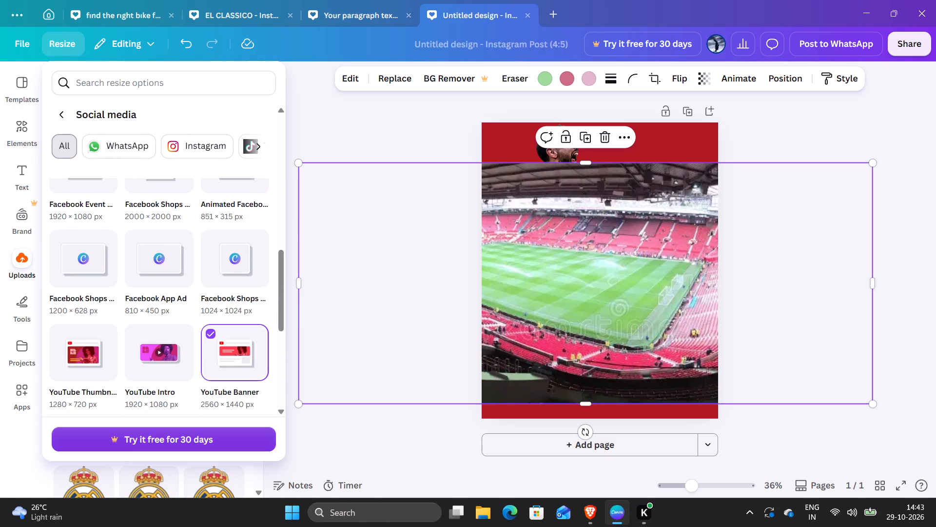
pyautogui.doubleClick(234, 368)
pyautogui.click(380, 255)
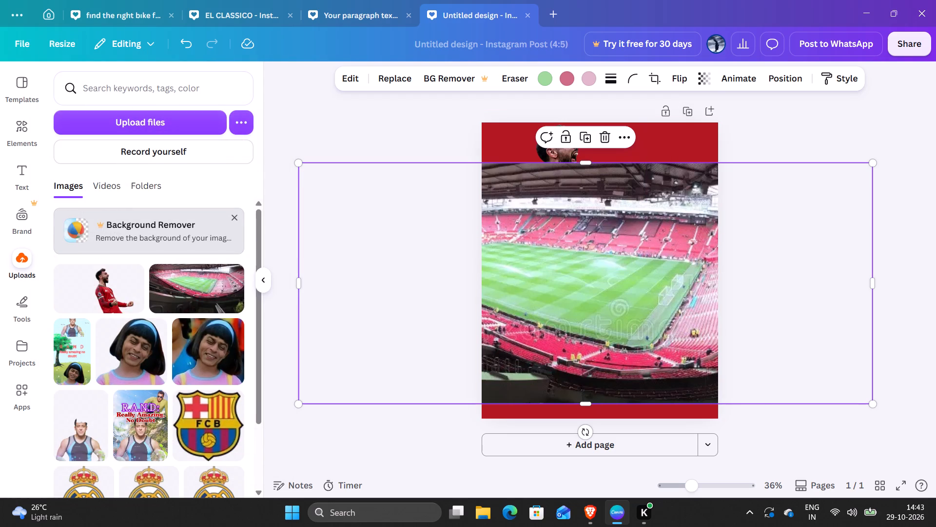
# Create a new blank YouTube Thumbnail design.
pyautogui.click(550, 13)
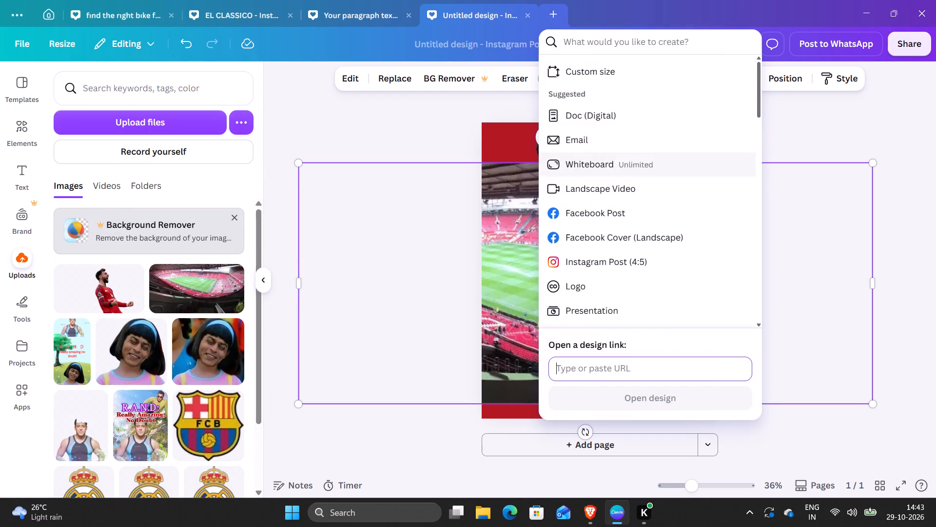
pyautogui.press('y')
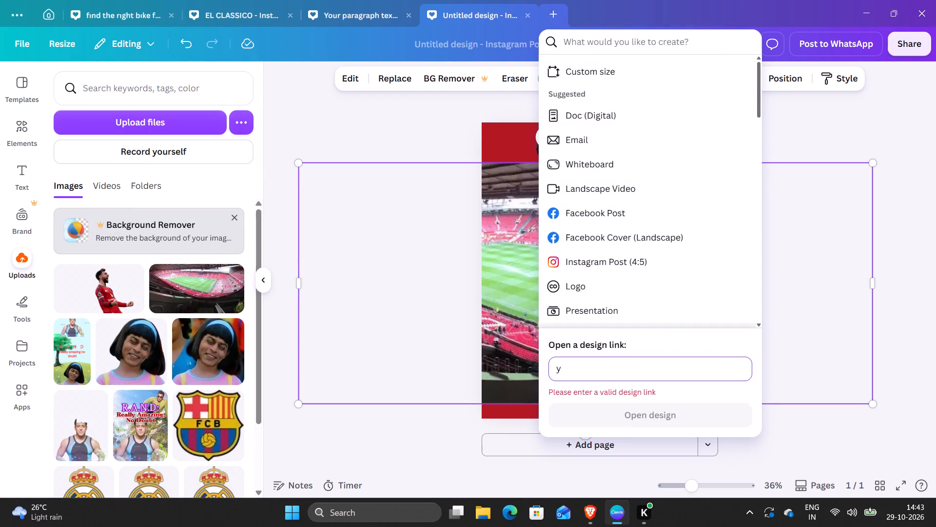
pyautogui.press('BackSpace')
pyautogui.click(624, 36)
pyautogui.write('yp')
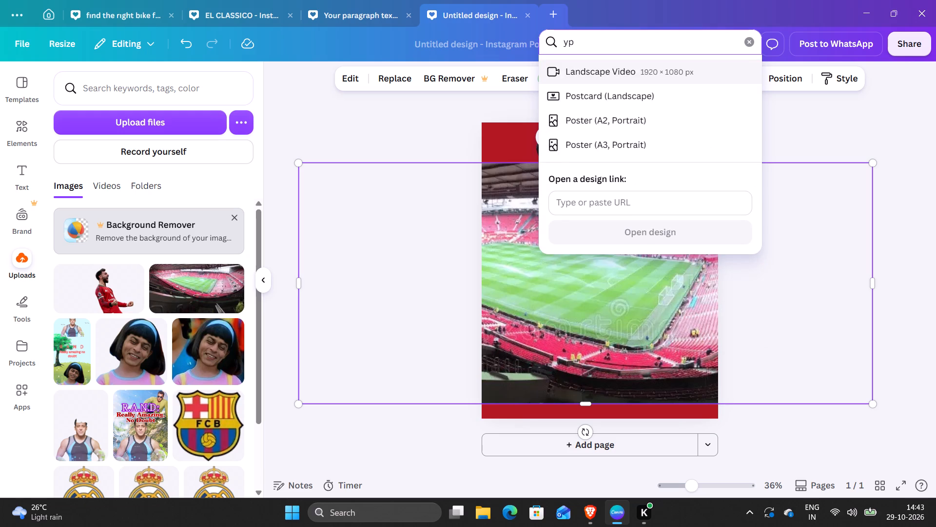
pyautogui.press('BackSpace')
pyautogui.click(627, 91)
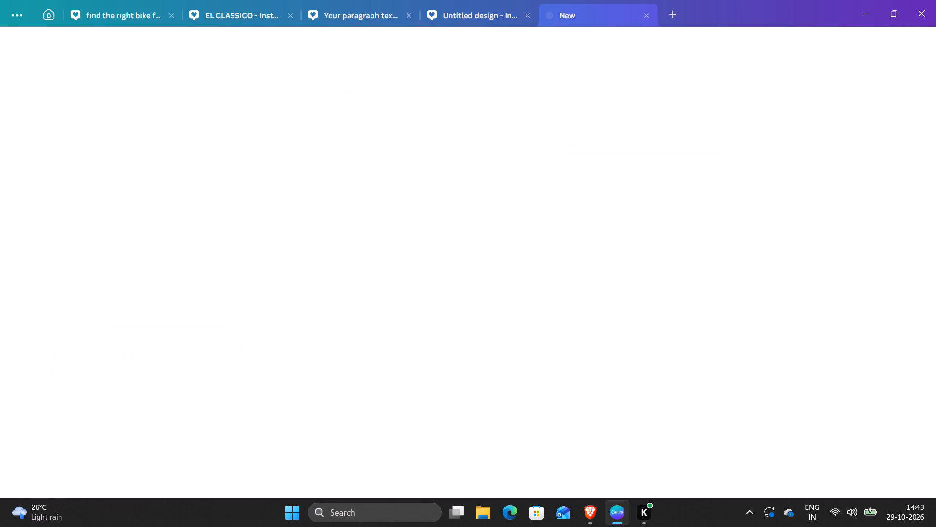
pyautogui.click(160, 248)
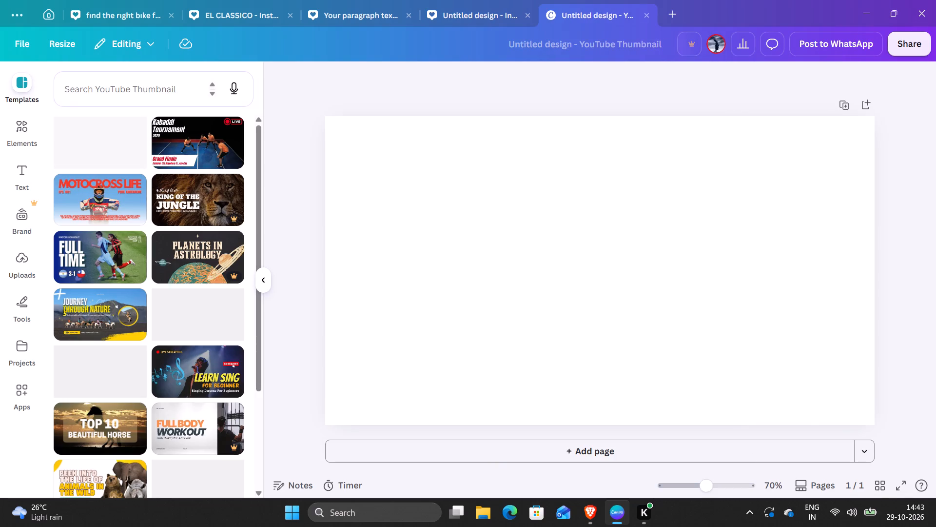
# Fill the blank thumbnail page's background with the custom solid red #E91717.
pyautogui.click(639, 88)
pyautogui.click(642, 149)
pyautogui.click(615, 77)
pyautogui.click(607, 77)
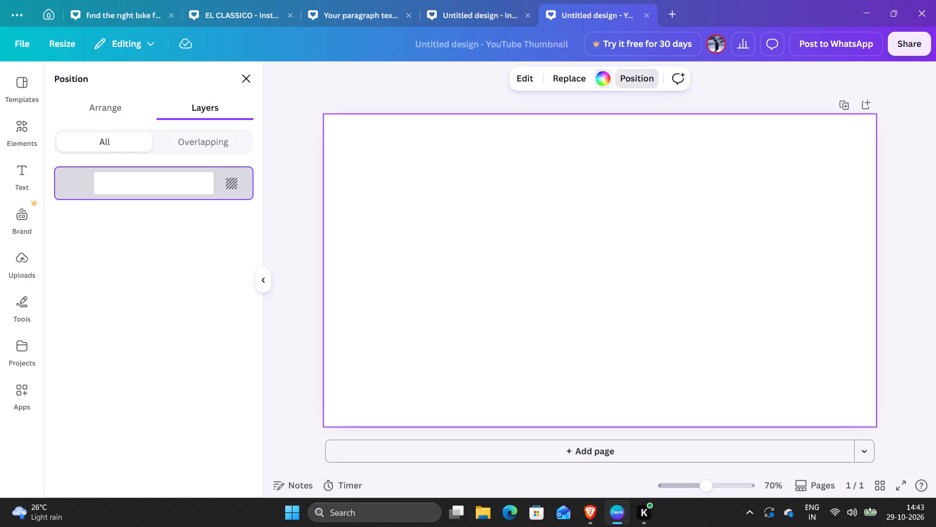
pyautogui.click(58, 317)
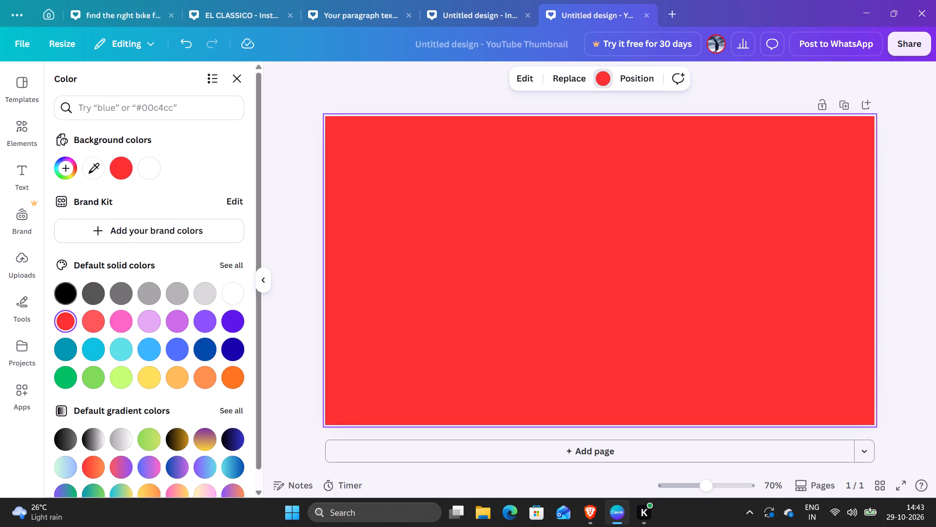
pyautogui.click(117, 160)
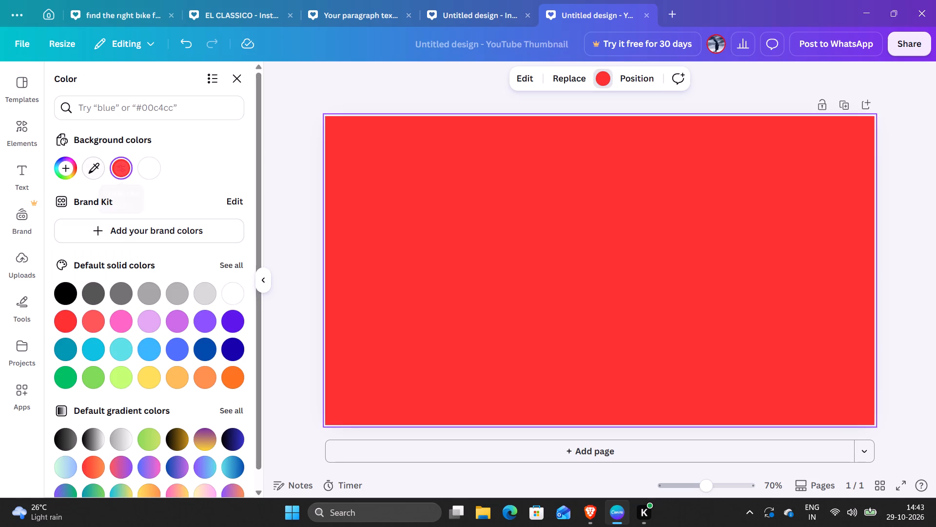
pyautogui.click(69, 166)
pyautogui.moveTo(207, 222); pyautogui.dragTo(213, 222)
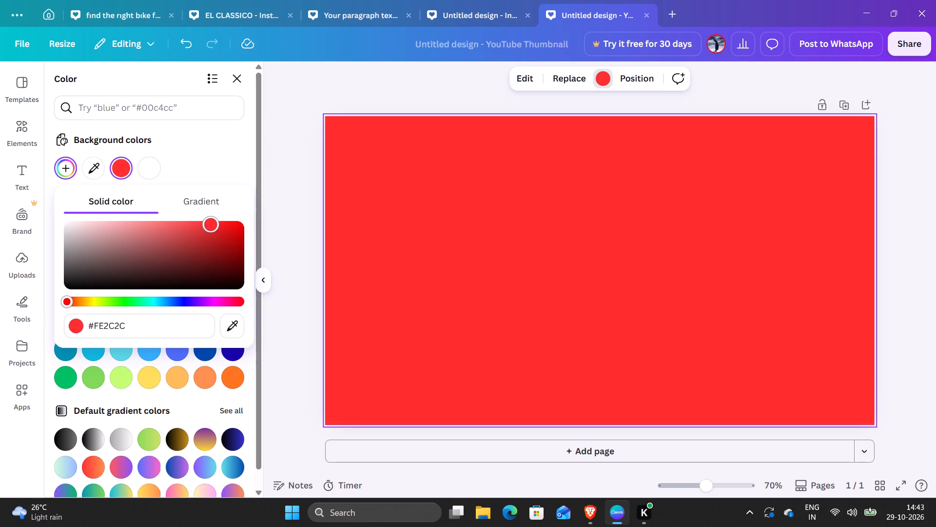
pyautogui.moveTo(213, 222); pyautogui.dragTo(226, 227)
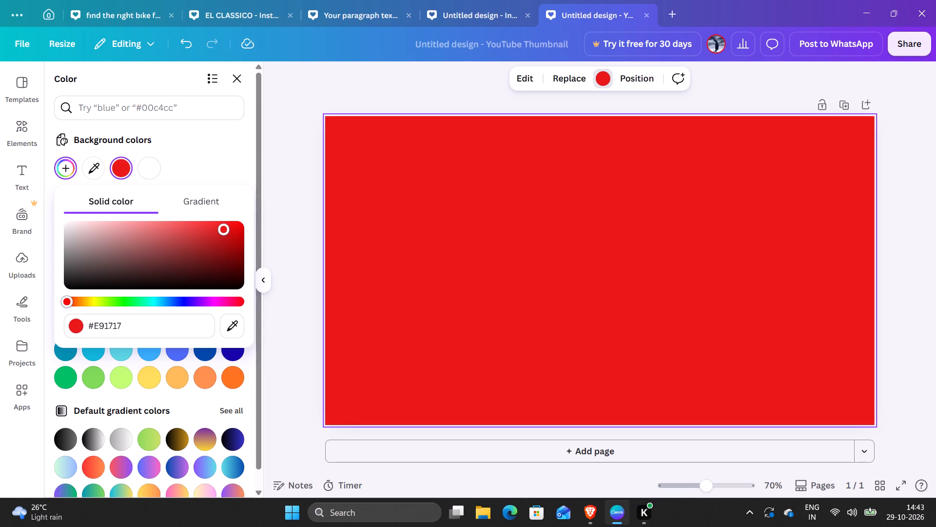
pyautogui.click(275, 182)
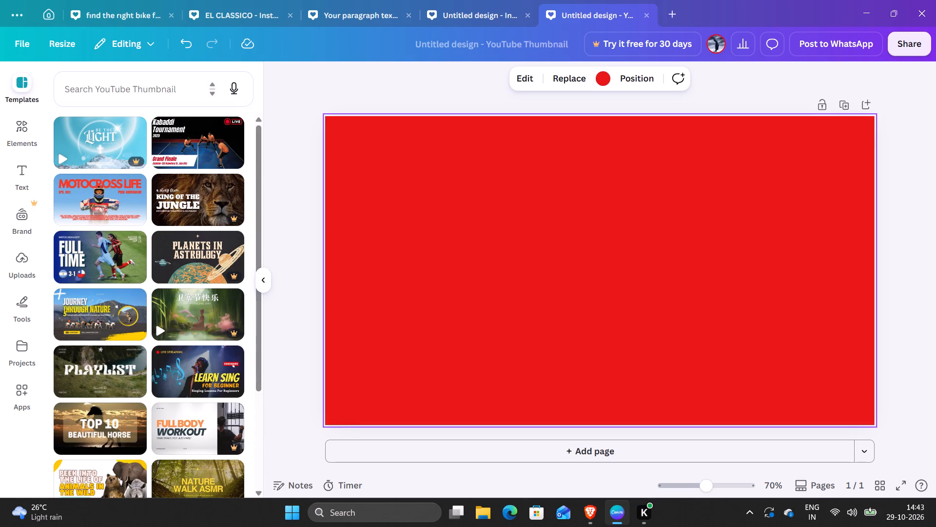
# Place the uploaded Old Trafford photo on the red page, then enlarge and centre it.
pyautogui.click(39, 264)
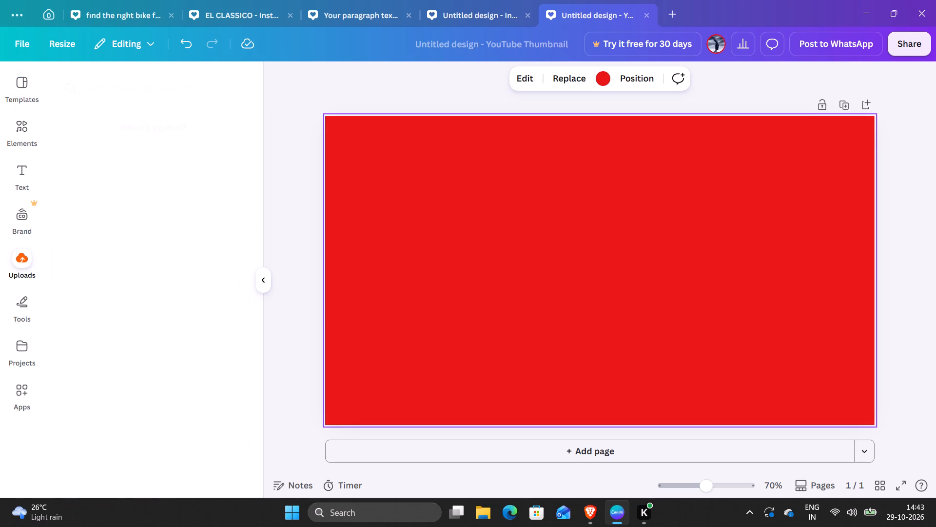
pyautogui.click(177, 293)
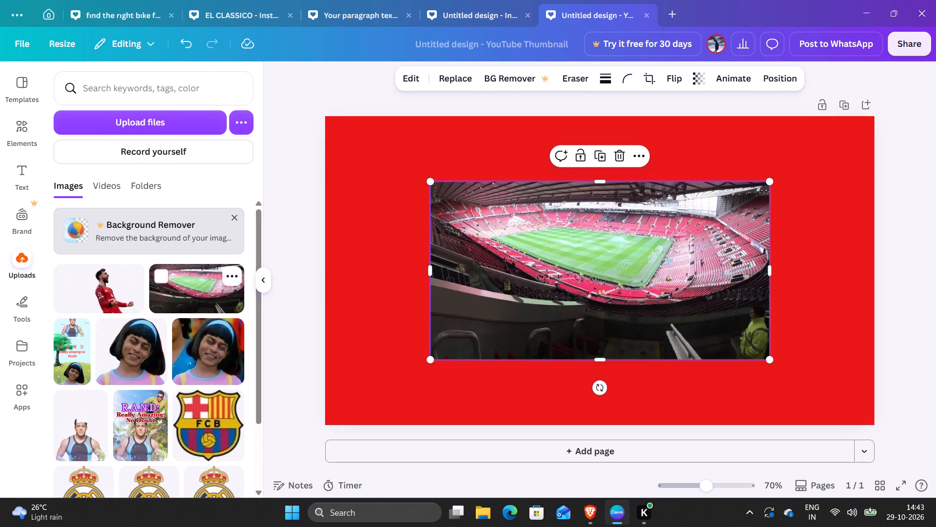
pyautogui.moveTo(432, 186); pyautogui.dragTo(383, 195)
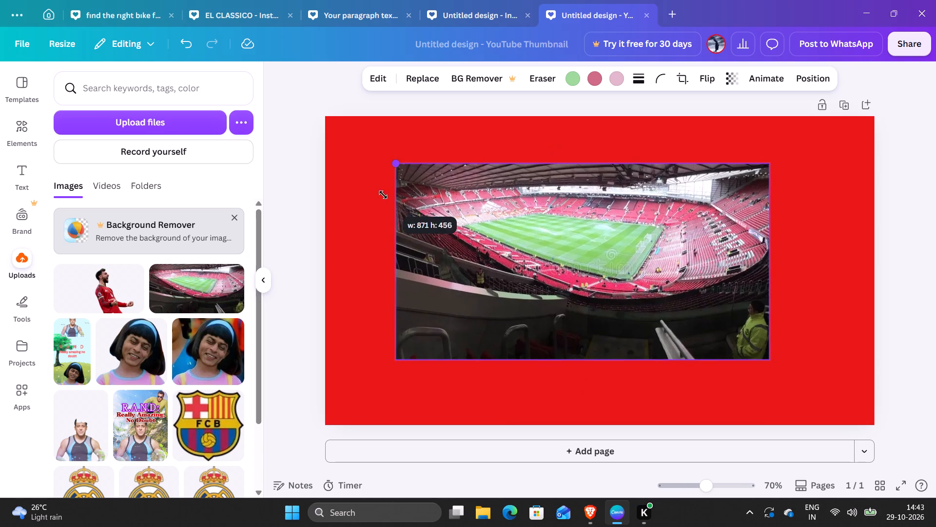
pyautogui.moveTo(383, 195); pyautogui.dragTo(379, 198)
pyautogui.moveTo(391, 263); pyautogui.dragTo(328, 269)
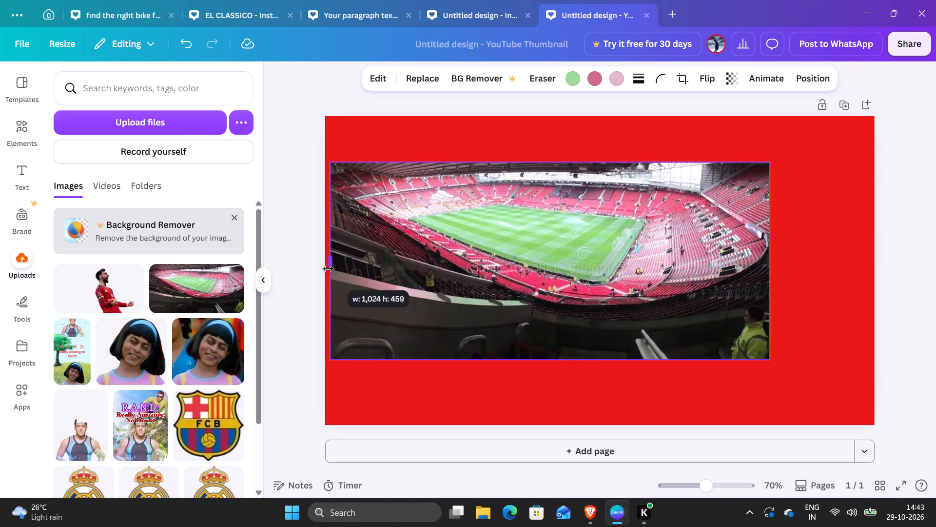
pyautogui.moveTo(328, 269); pyautogui.dragTo(321, 290)
pyautogui.moveTo(770, 258); pyautogui.dragTo(806, 271)
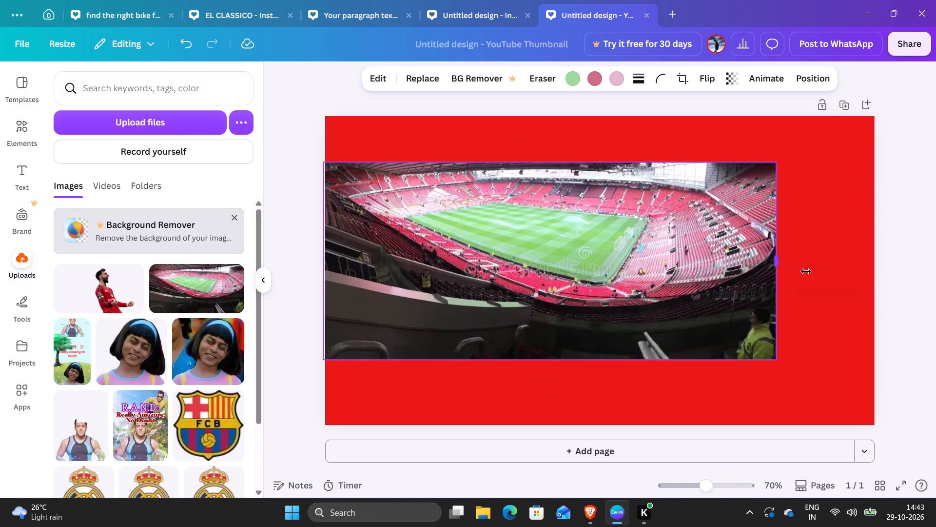
pyautogui.moveTo(806, 271); pyautogui.dragTo(777, 292)
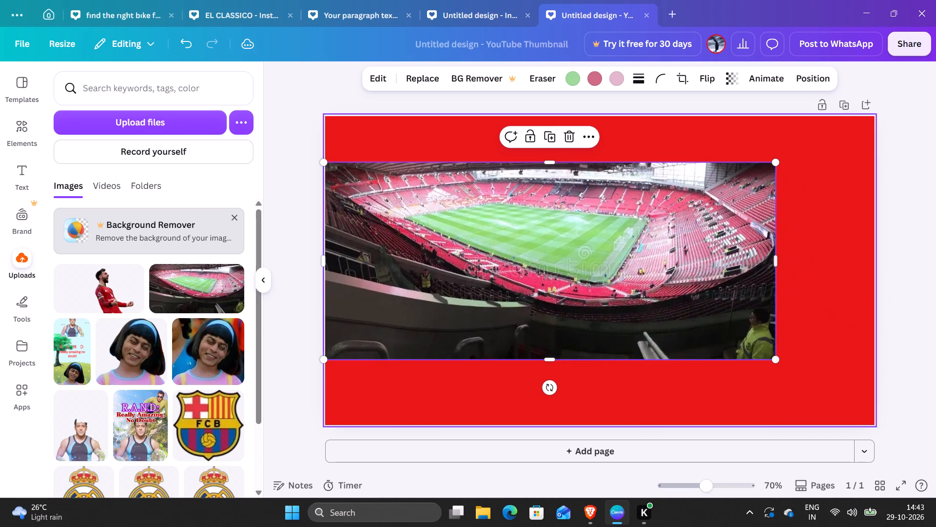
pyautogui.moveTo(554, 359); pyautogui.dragTo(568, 400)
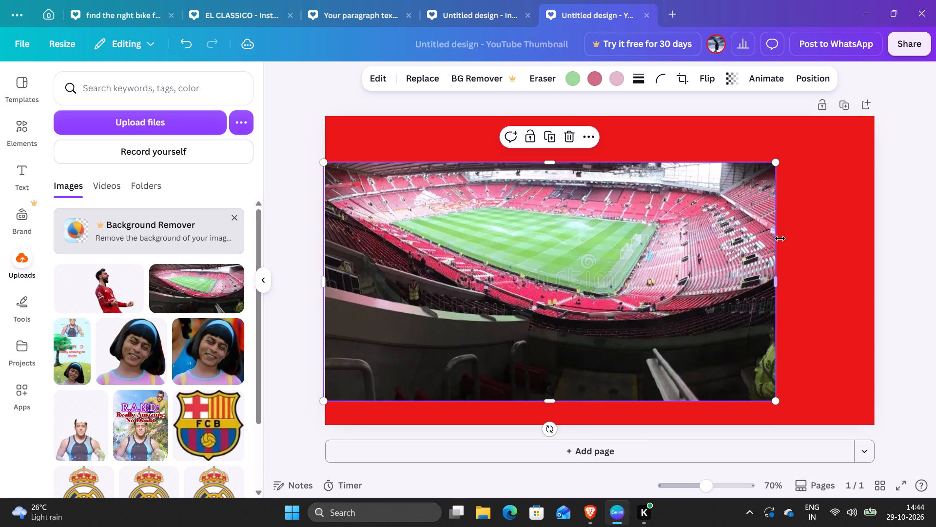
pyautogui.moveTo(643, 268); pyautogui.dragTo(693, 269)
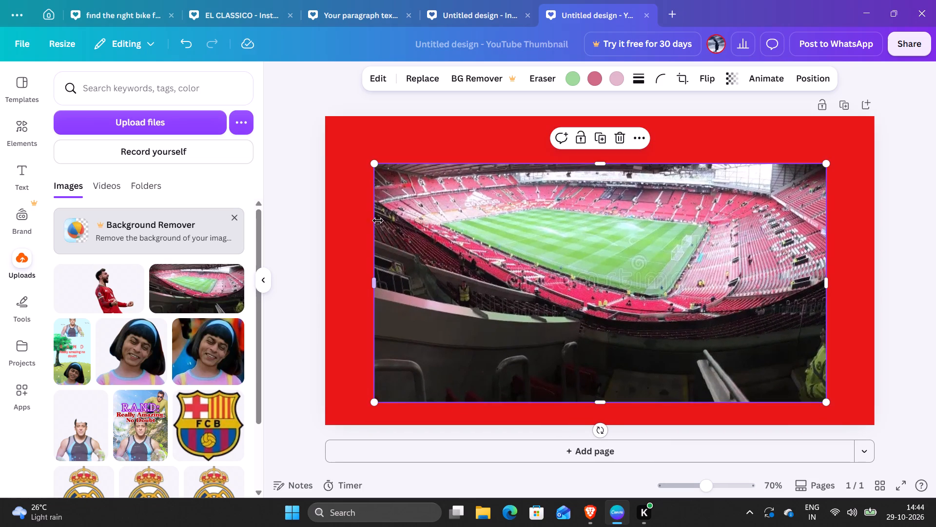
# Stretch the stadium photo across the page's full width and down near its bottom edge, about 1,291 × 651.
pyautogui.moveTo(371, 165); pyautogui.dragTo(324, 162)
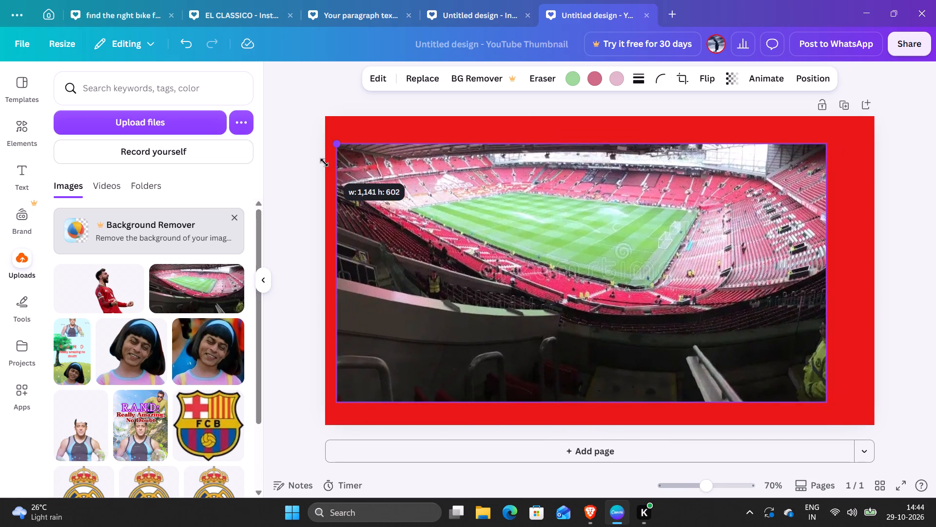
pyautogui.moveTo(324, 162); pyautogui.dragTo(323, 162)
pyautogui.moveTo(332, 278); pyautogui.dragTo(318, 271)
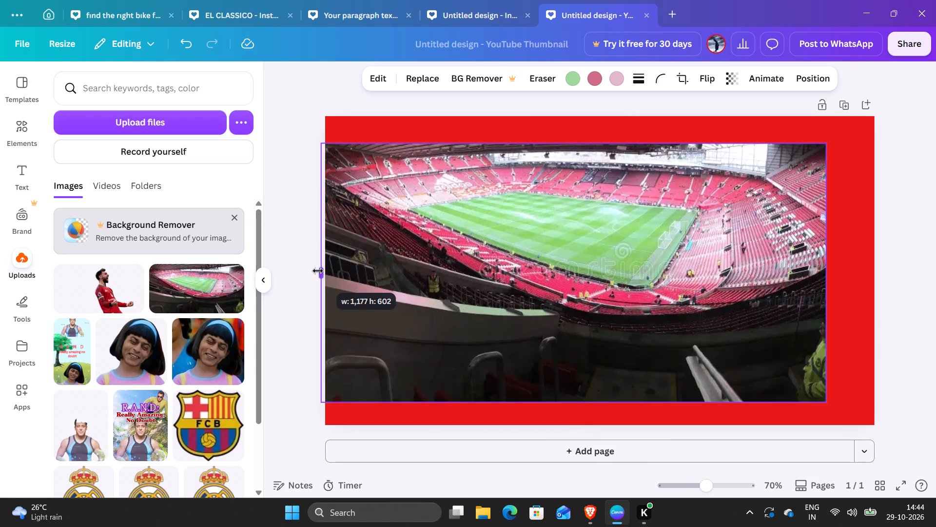
pyautogui.moveTo(318, 271); pyautogui.dragTo(318, 271)
pyautogui.moveTo(330, 402); pyautogui.dragTo(331, 417)
pyautogui.moveTo(579, 406); pyautogui.dragTo(579, 424)
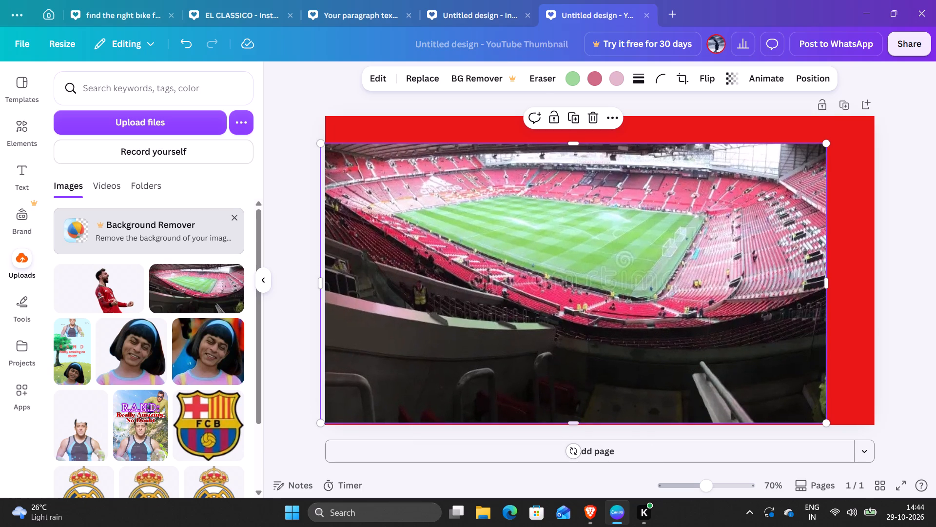
pyautogui.moveTo(829, 283); pyautogui.dragTo(879, 292)
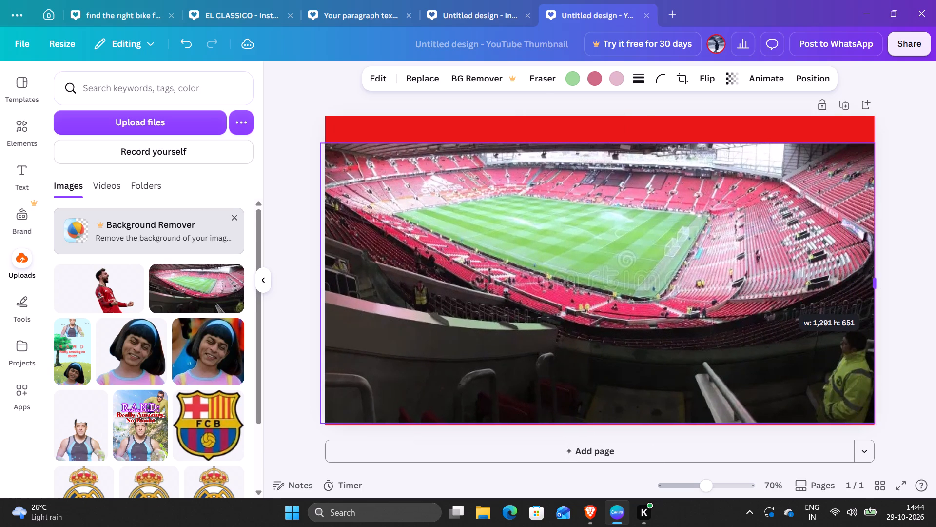
# Add the uploaded Bruno Fernandes cutout over the stadium photo and move it up to the page's top edge.
pyautogui.click(92, 283)
pyautogui.moveTo(607, 246); pyautogui.dragTo(610, 227)
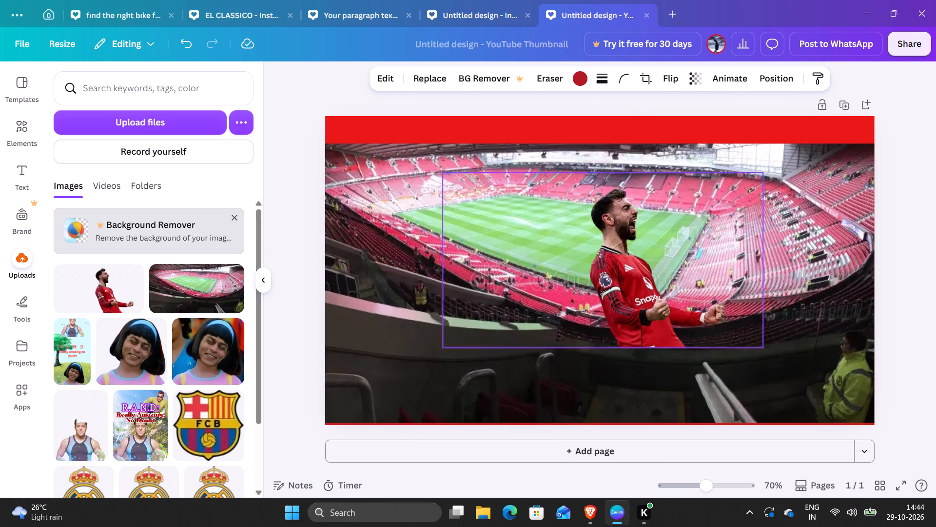
pyautogui.moveTo(610, 227); pyautogui.dragTo(588, 180)
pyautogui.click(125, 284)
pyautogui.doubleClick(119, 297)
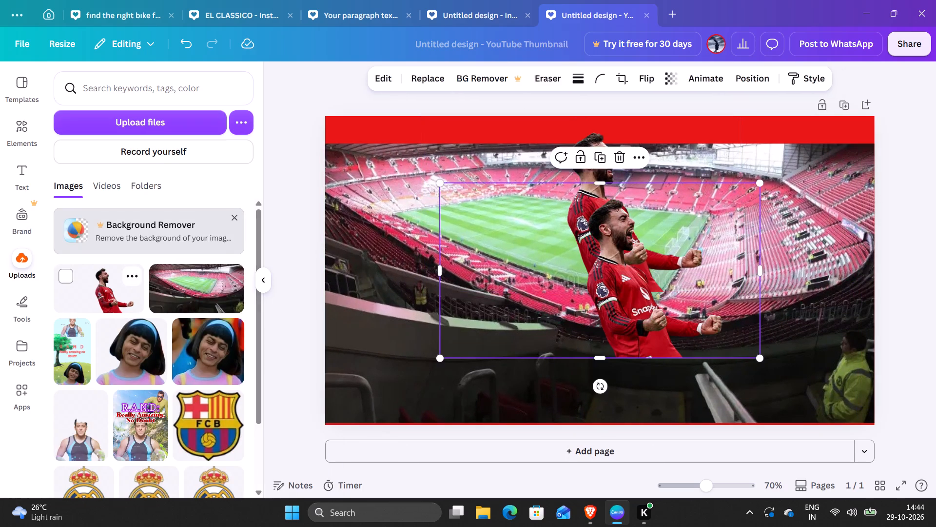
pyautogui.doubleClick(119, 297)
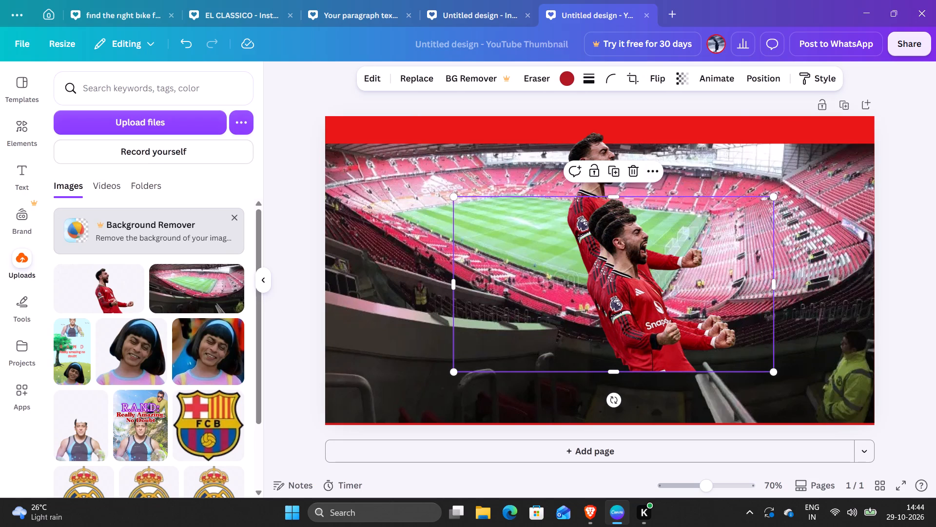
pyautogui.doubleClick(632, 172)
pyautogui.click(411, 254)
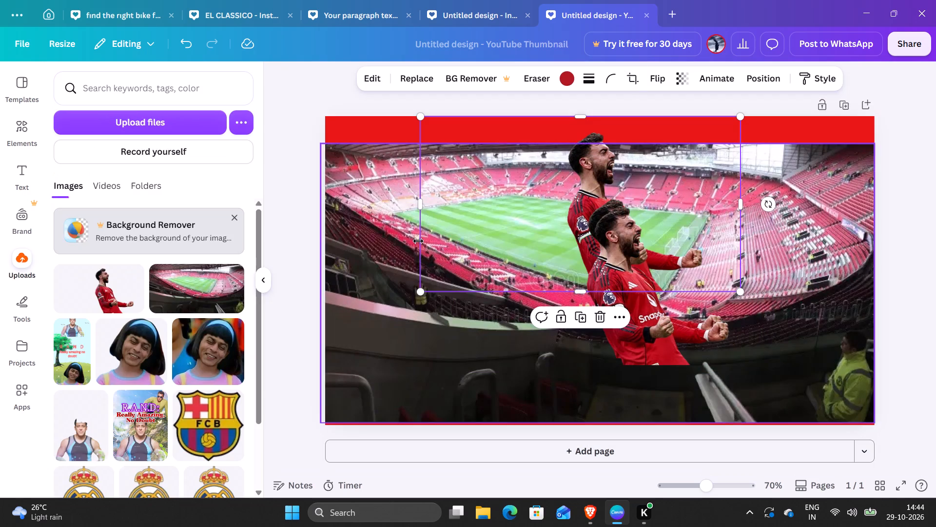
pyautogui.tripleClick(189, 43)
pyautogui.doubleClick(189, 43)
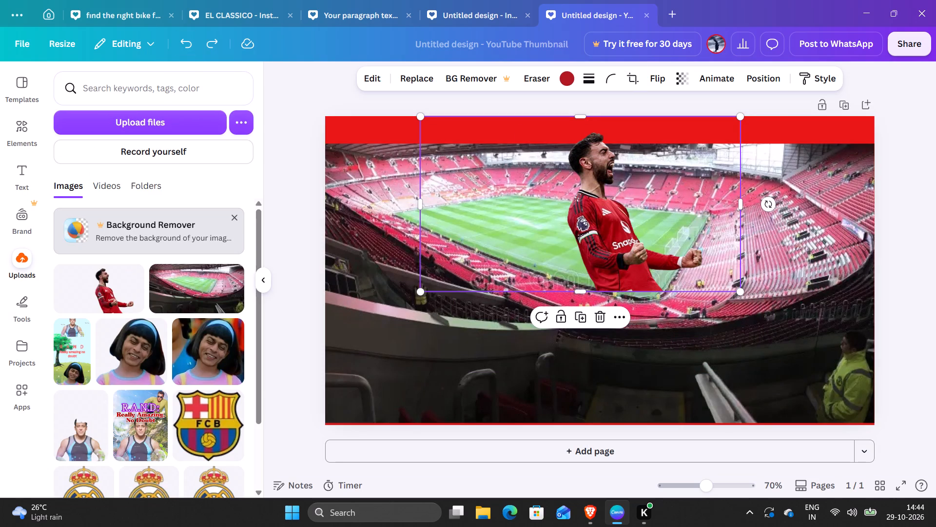
# Move the stadium photo's layer above the Bruno Fernandes cutout.
pyautogui.click(758, 75)
pyautogui.moveTo(198, 218); pyautogui.dragTo(198, 174)
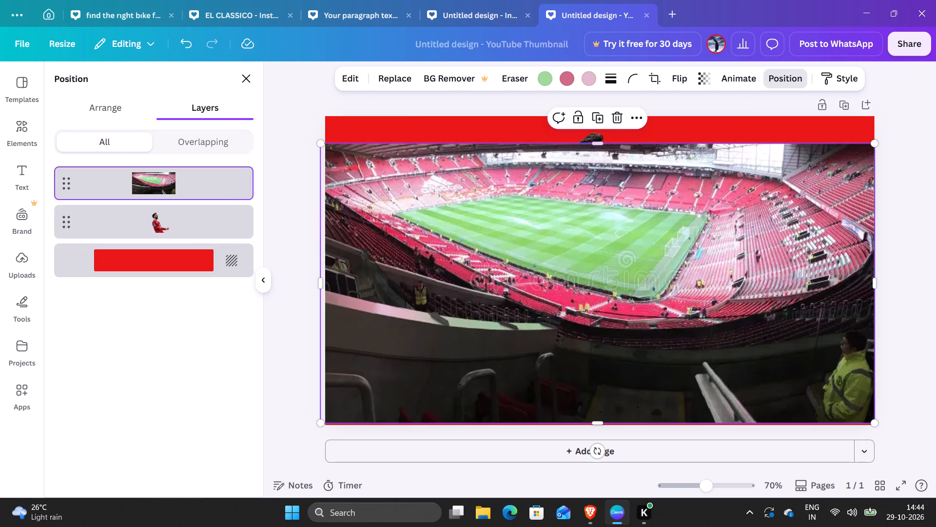
# Lower the stadium photo to the lower part of the page and position the cutout so head and chest rise above the roof.
pyautogui.moveTo(583, 186); pyautogui.dragTo(593, 215)
pyautogui.moveTo(588, 162); pyautogui.dragTo(568, 139)
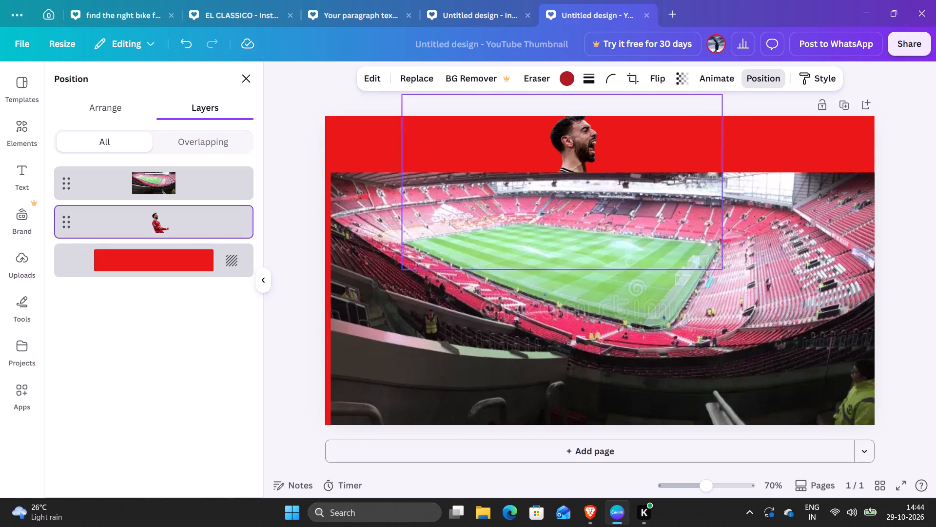
pyautogui.moveTo(568, 139); pyautogui.dragTo(518, 123)
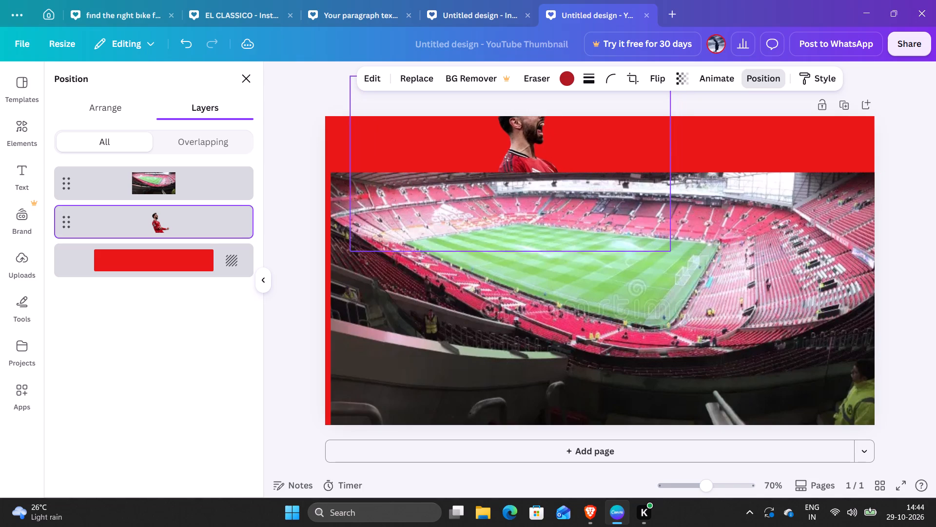
pyautogui.moveTo(518, 123); pyautogui.dragTo(522, 148)
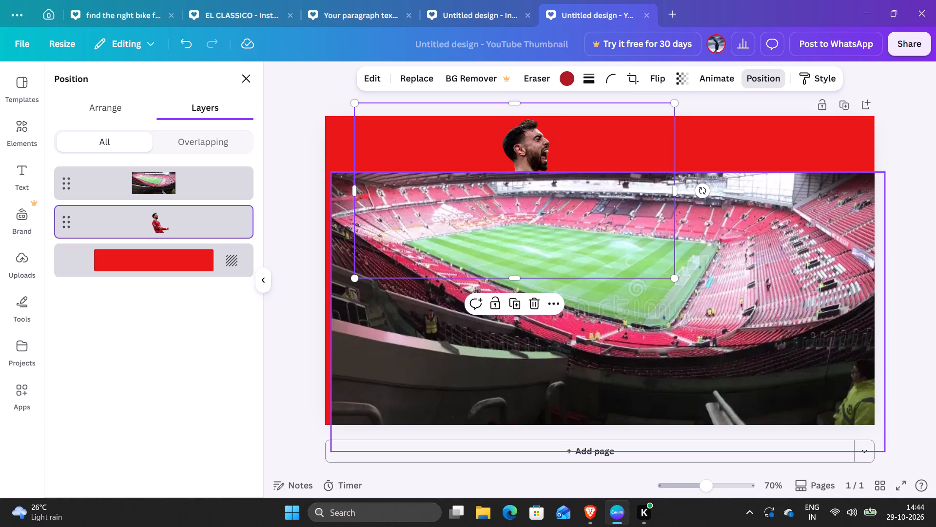
pyautogui.moveTo(552, 215); pyautogui.dragTo(545, 206)
pyautogui.moveTo(554, 304); pyautogui.dragTo(548, 338)
pyautogui.moveTo(560, 339); pyautogui.dragTo(538, 374)
pyautogui.doubleClick(519, 182)
pyautogui.doubleClick(519, 182)
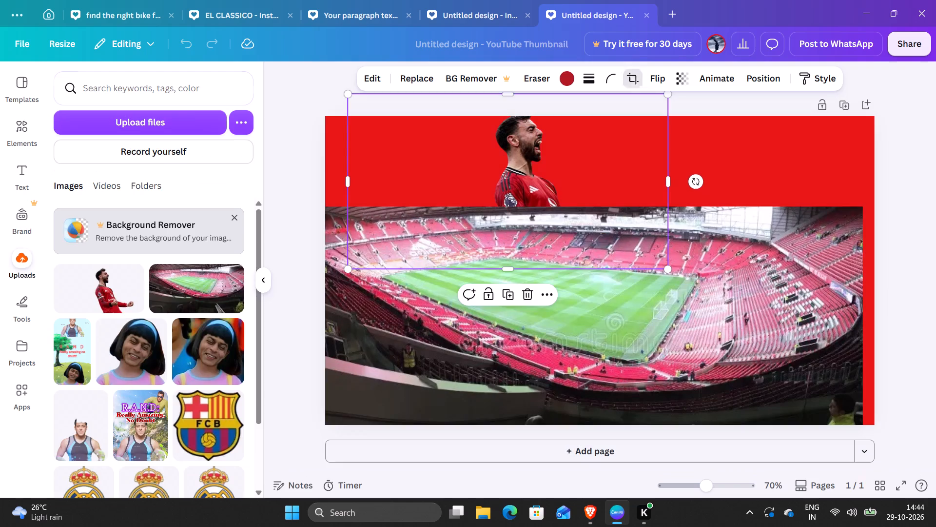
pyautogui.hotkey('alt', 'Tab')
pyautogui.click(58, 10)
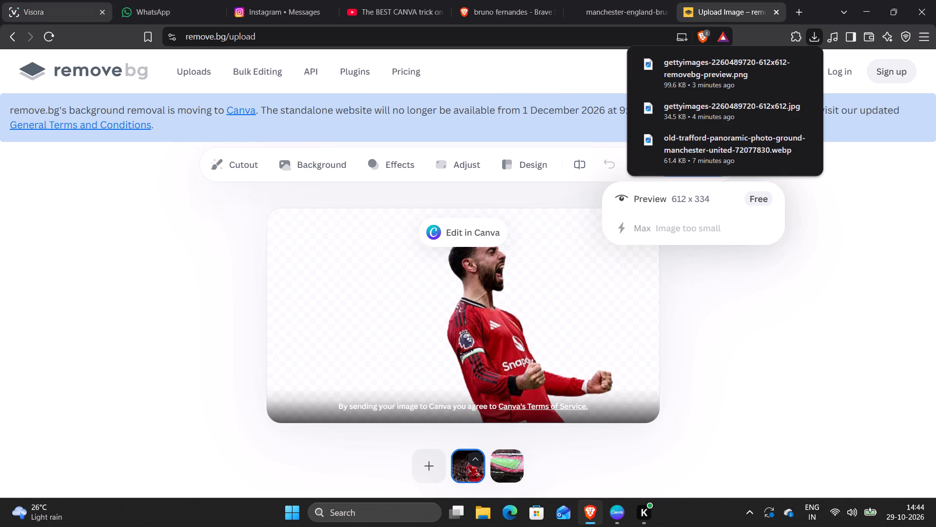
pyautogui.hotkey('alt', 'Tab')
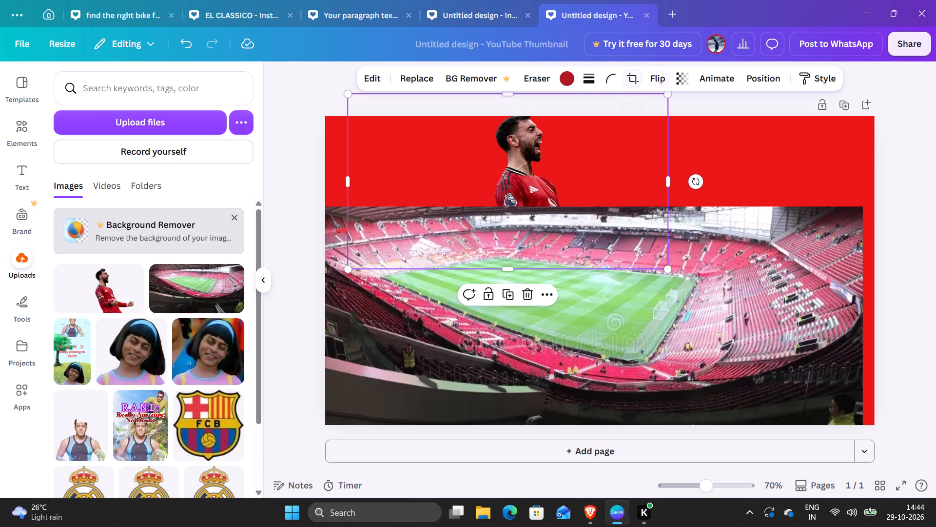
# Flip the Bruno Fernandes cutout horizontally and shift it slightly toward the page's centre, still rising behind the stadium roof.
pyautogui.click(653, 81)
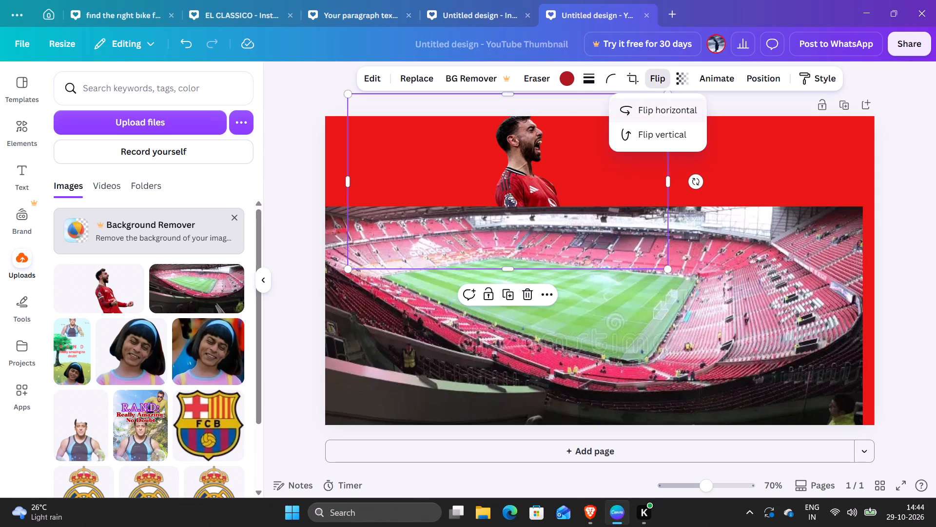
pyautogui.click(646, 116)
pyautogui.moveTo(483, 173); pyautogui.dragTo(493, 173)
pyautogui.moveTo(493, 173); pyautogui.dragTo(504, 172)
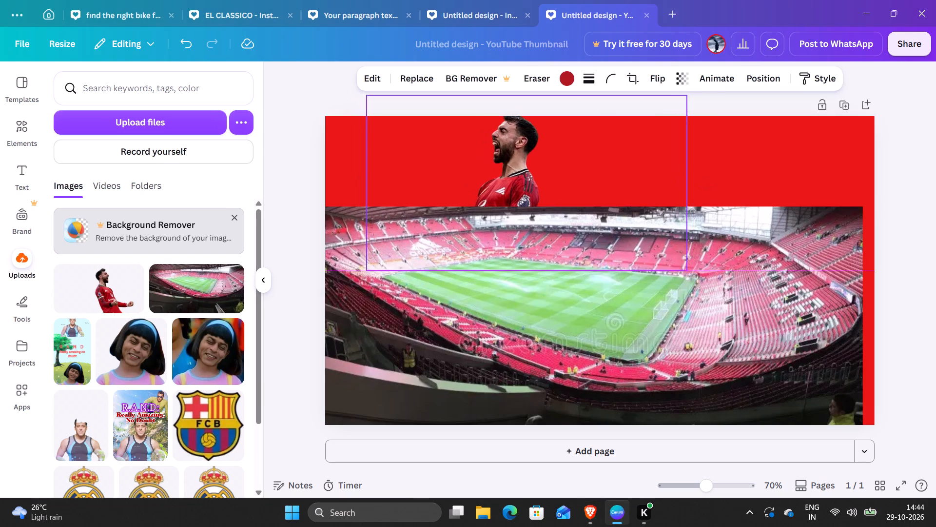
pyautogui.moveTo(504, 172); pyautogui.dragTo(506, 169)
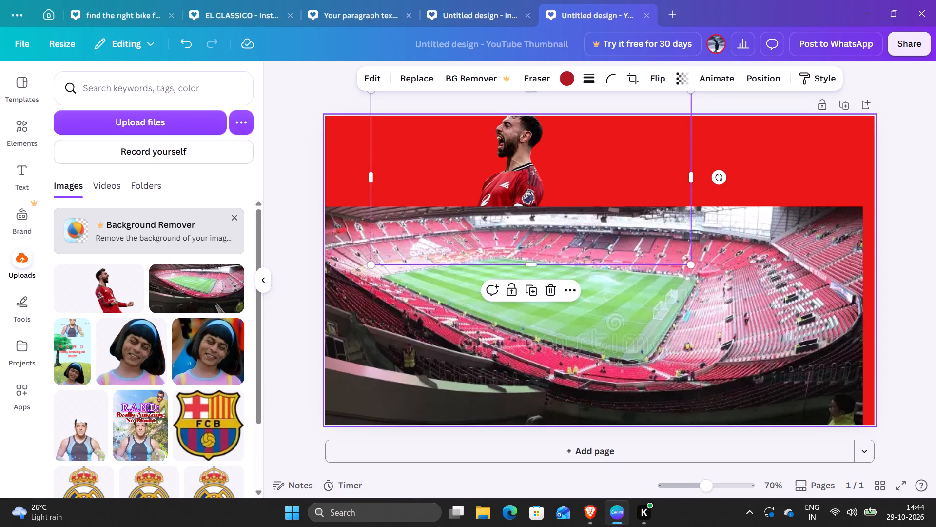
# Widen the stadium photo to reach the page's right edge, covering the red strip beside it.
pyautogui.click(861, 279)
pyautogui.moveTo(861, 279); pyautogui.dragTo(865, 279)
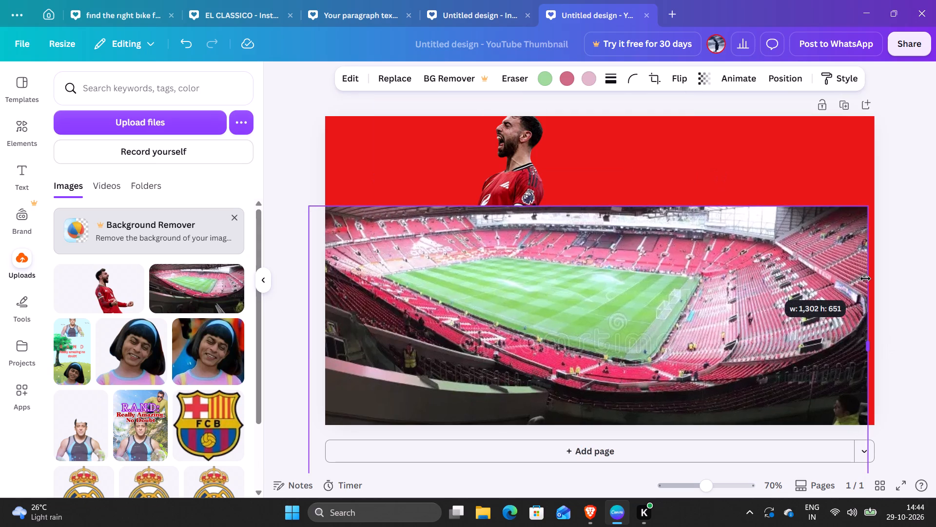
pyautogui.moveTo(865, 279); pyautogui.dragTo(869, 279)
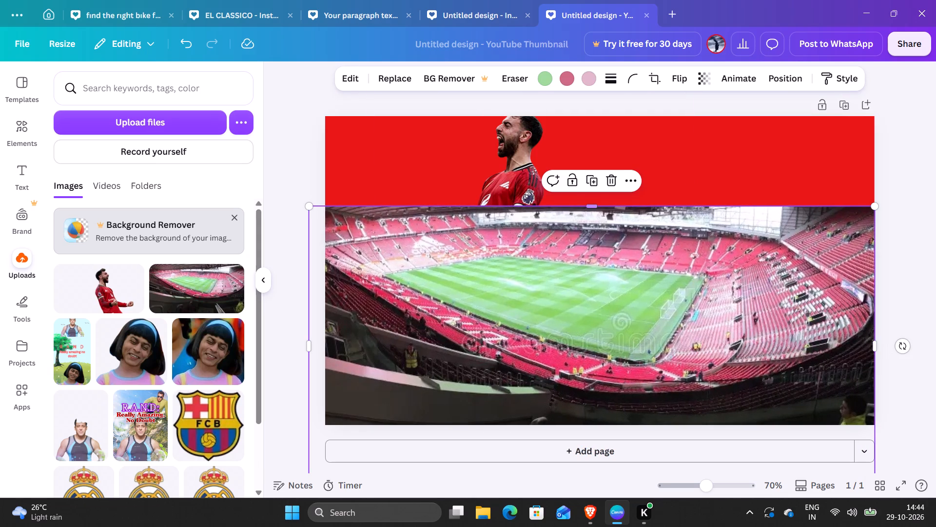
# Nudge the flipped player cutout slightly left and down behind the stadium roof.
pyautogui.moveTo(513, 178); pyautogui.dragTo(504, 185)
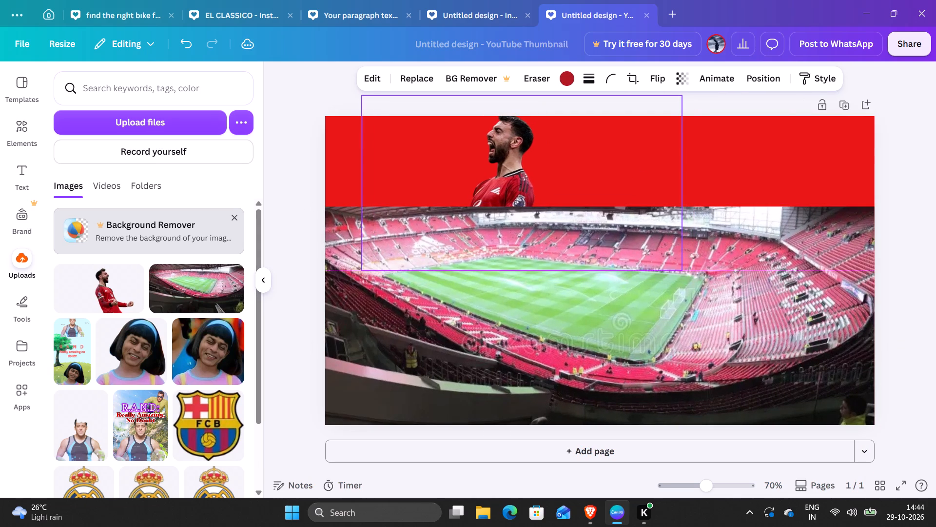
pyautogui.moveTo(504, 185); pyautogui.dragTo(500, 181)
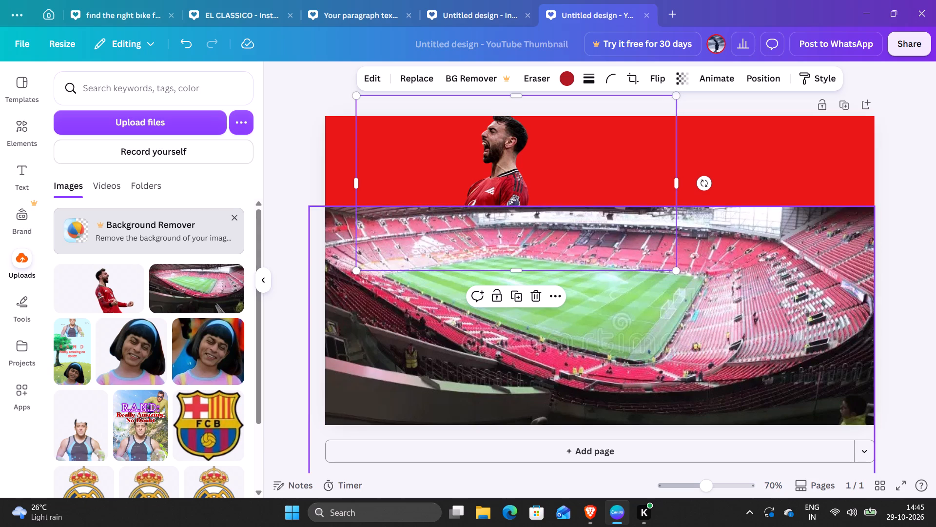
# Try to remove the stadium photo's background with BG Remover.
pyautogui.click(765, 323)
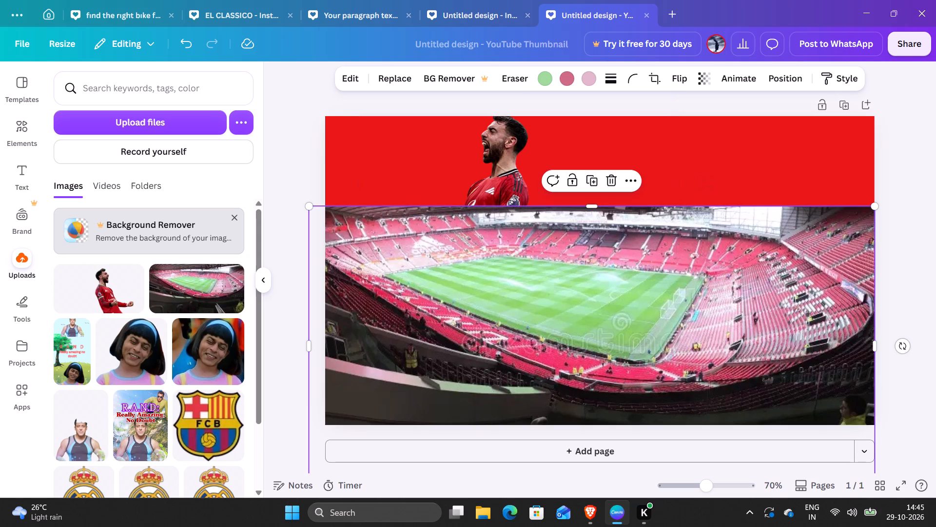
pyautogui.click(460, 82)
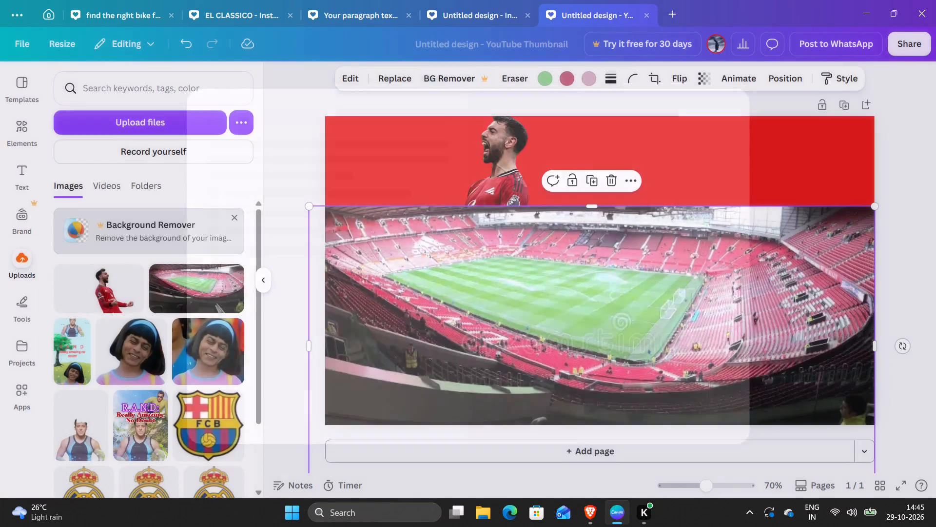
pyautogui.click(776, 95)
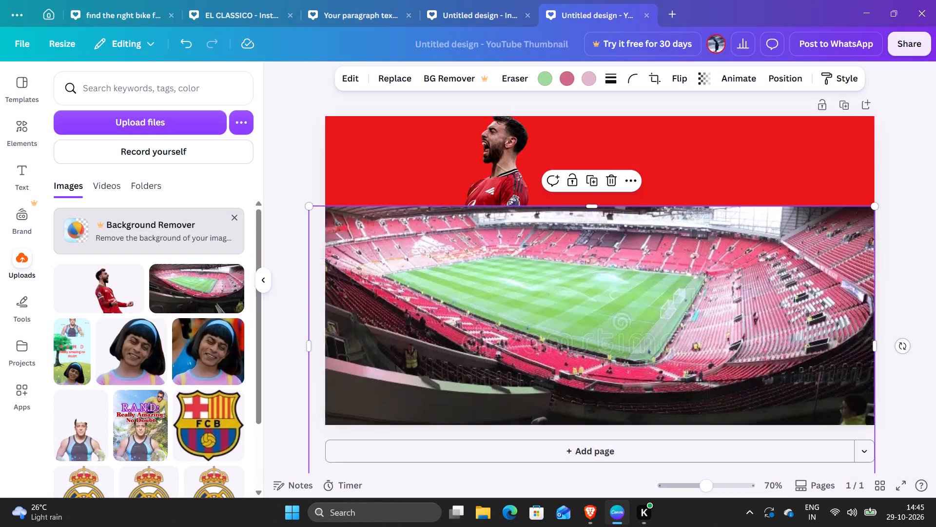
# Switch to the Brave browser and run an image search for "old trafford sunny pic".
pyautogui.click(593, 509)
pyautogui.click(639, 0)
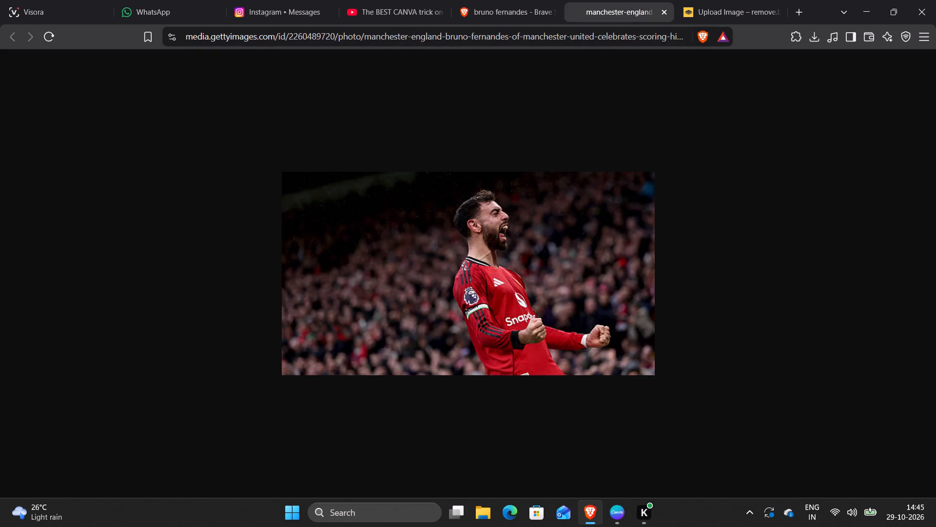
pyautogui.click(519, 0)
pyautogui.click(479, 41)
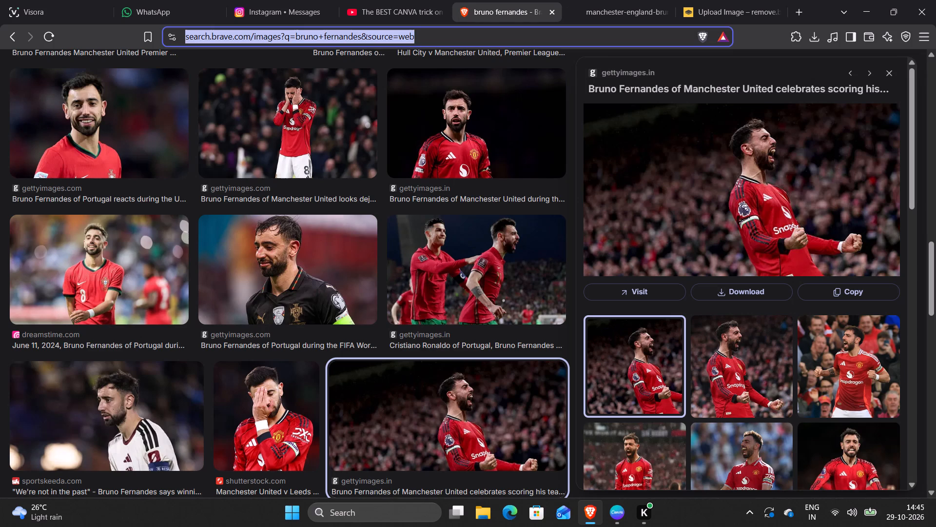
pyautogui.write('old trafford sunny pic')
pyautogui.press('Return')
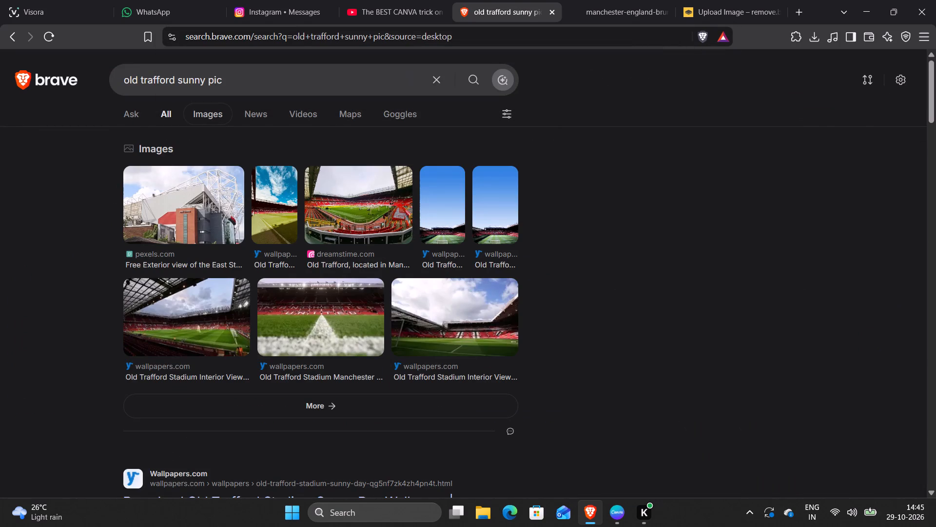
pyautogui.click(193, 116)
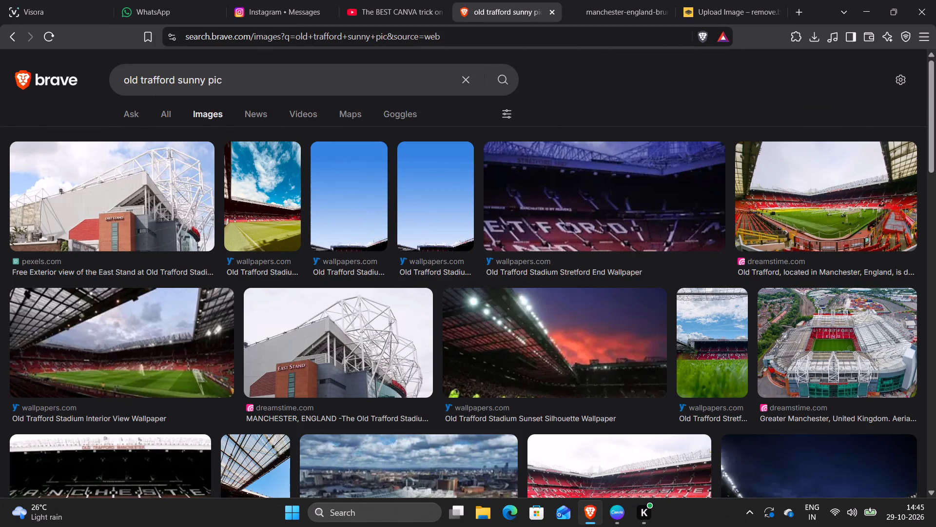
# Find the Old Trafford Stadium Stretford End View wallpaper among the image results and open it in its own tab.
pyautogui.scroll(-2, 810, 178)
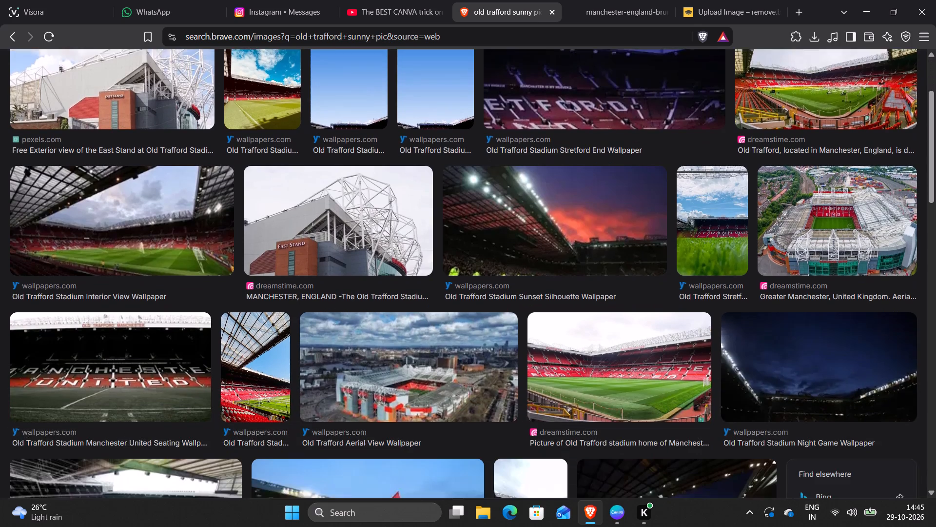
pyautogui.scroll(-4, 810, 178)
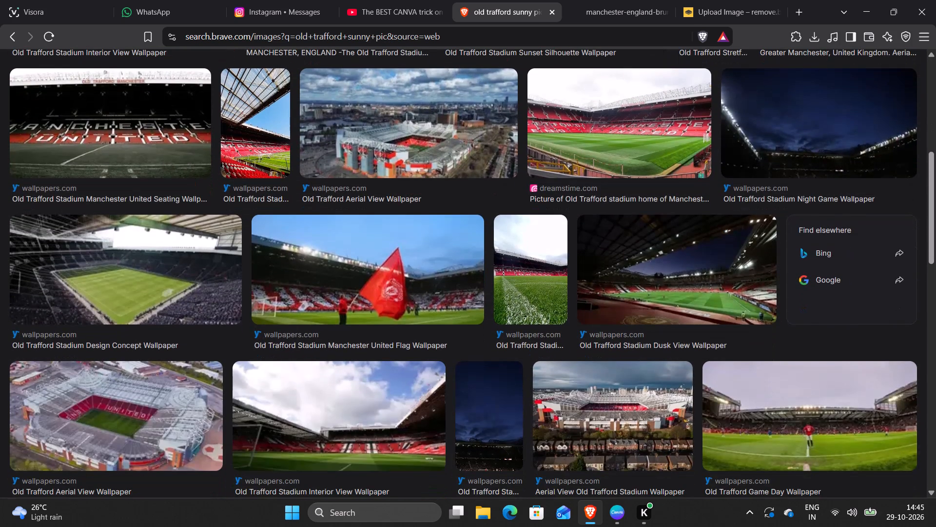
pyautogui.scroll(-2, 810, 178)
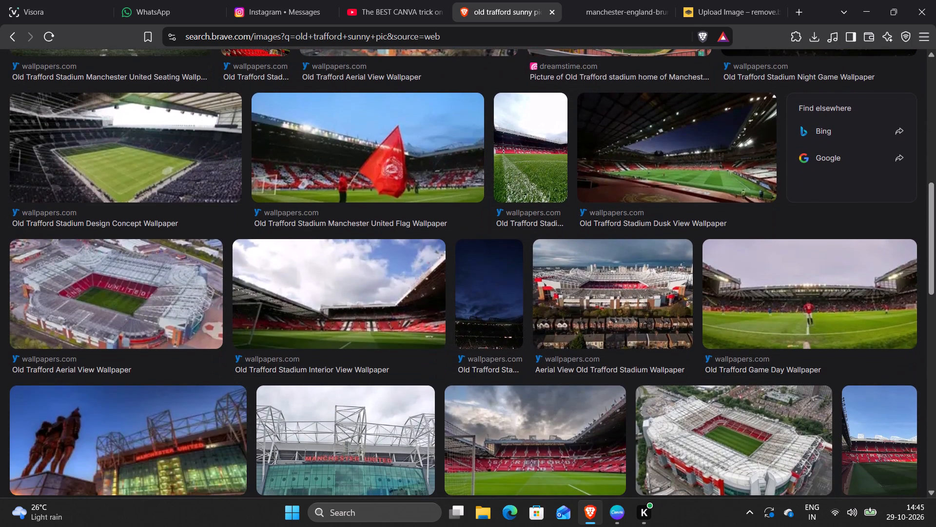
pyautogui.scroll(-2, 810, 178)
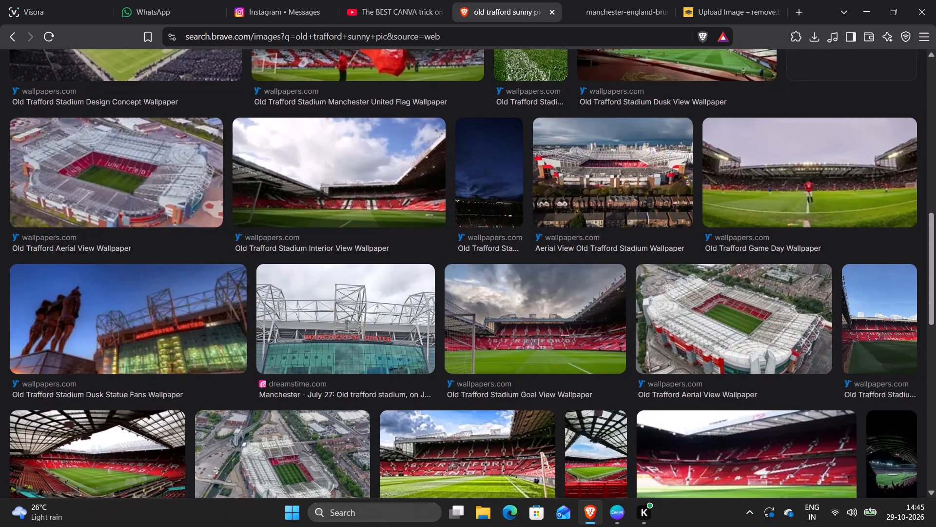
pyautogui.scroll(-3, 810, 178)
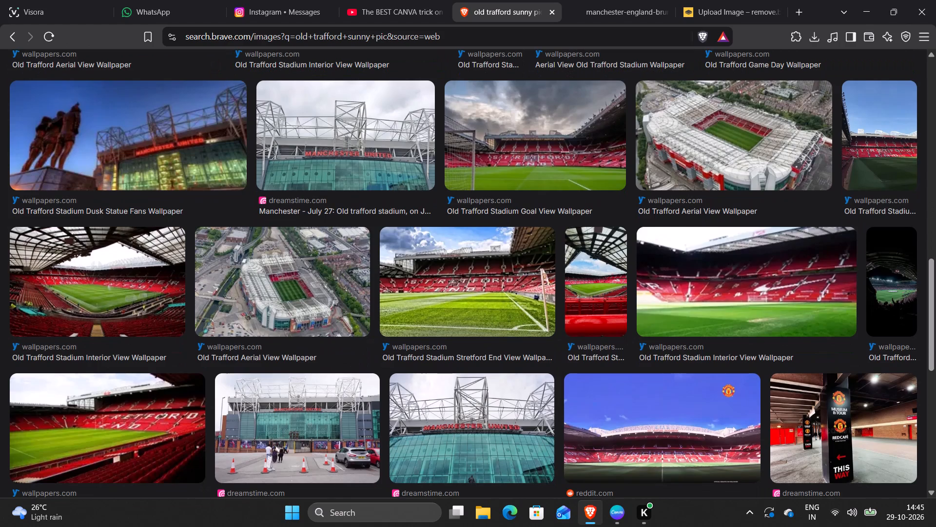
pyautogui.click(500, 307)
pyautogui.click(720, 313)
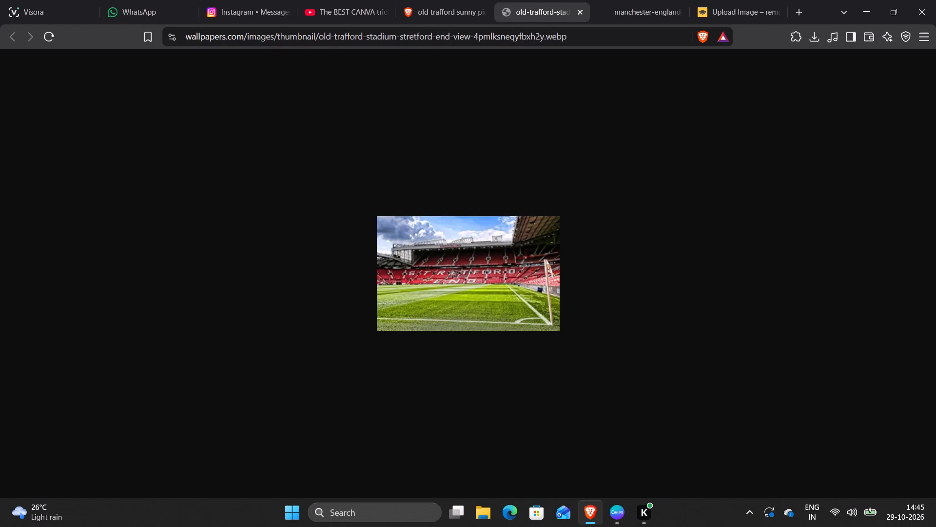
# Save the Stretford End image to the Downloads folder under its suggested file name.
pyautogui.doubleClick(504, 288)
pyautogui.rightClick(504, 286)
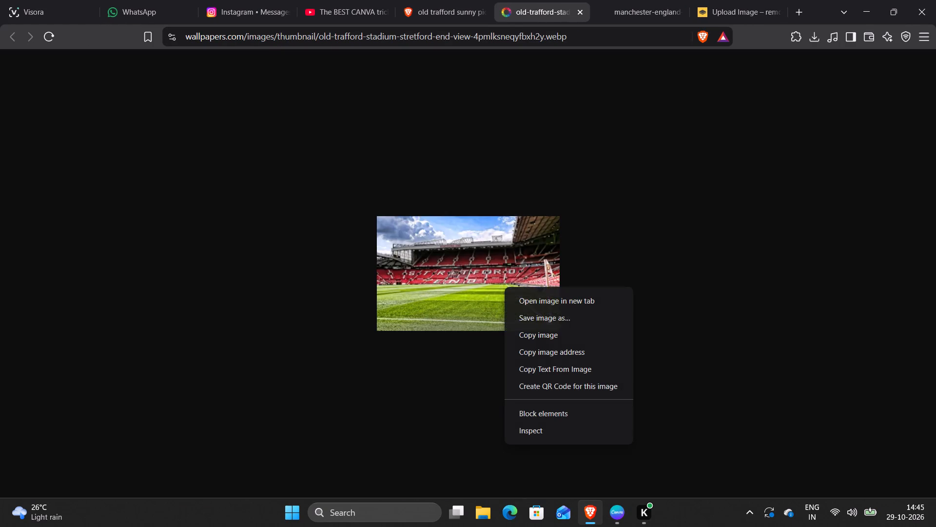
pyautogui.click(546, 324)
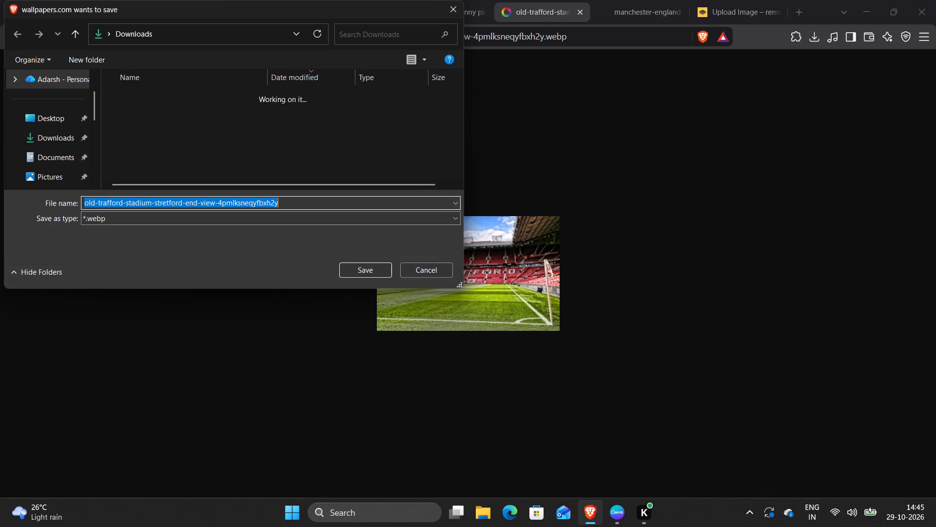
pyautogui.click(387, 275)
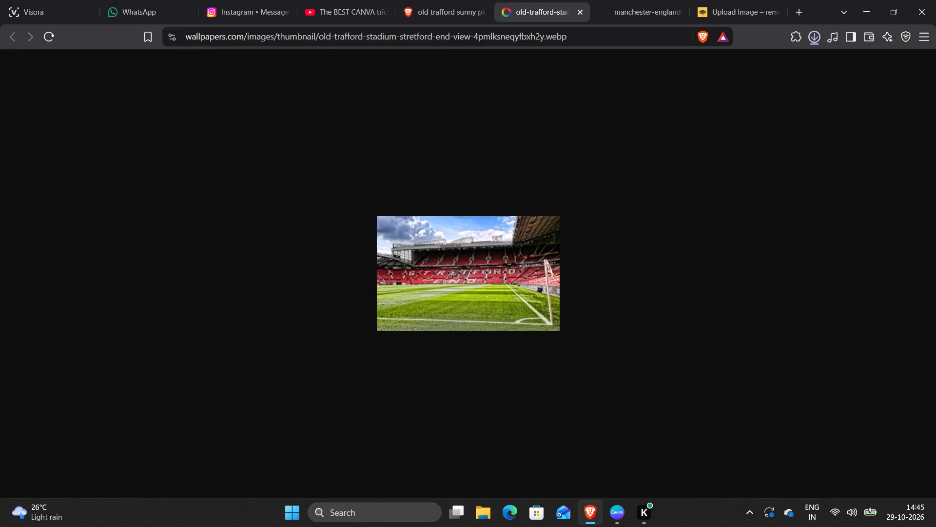
# Switch to the remove.bg upload page.
pyautogui.click(669, 8)
pyautogui.click(562, 0)
pyautogui.click(667, 0)
pyautogui.click(475, 0)
pyautogui.click(526, 0)
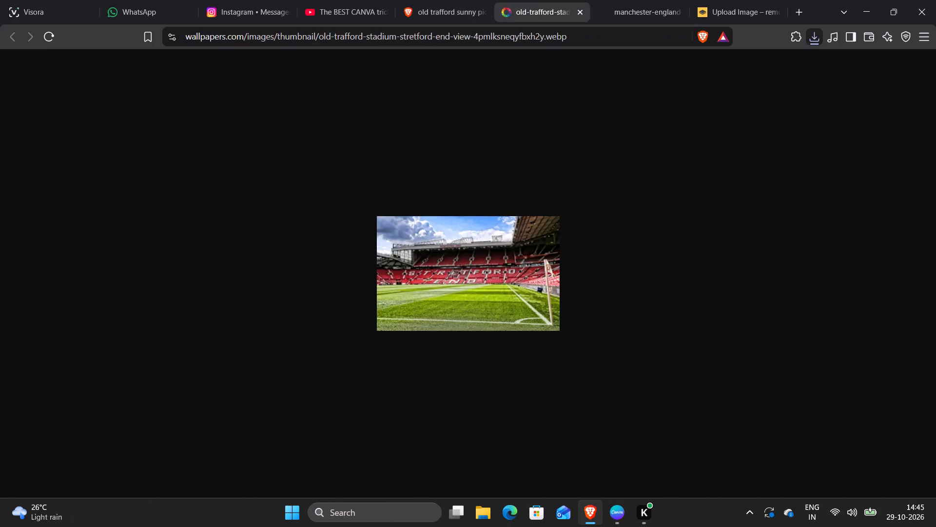
pyautogui.click(605, 8)
pyautogui.click(726, 0)
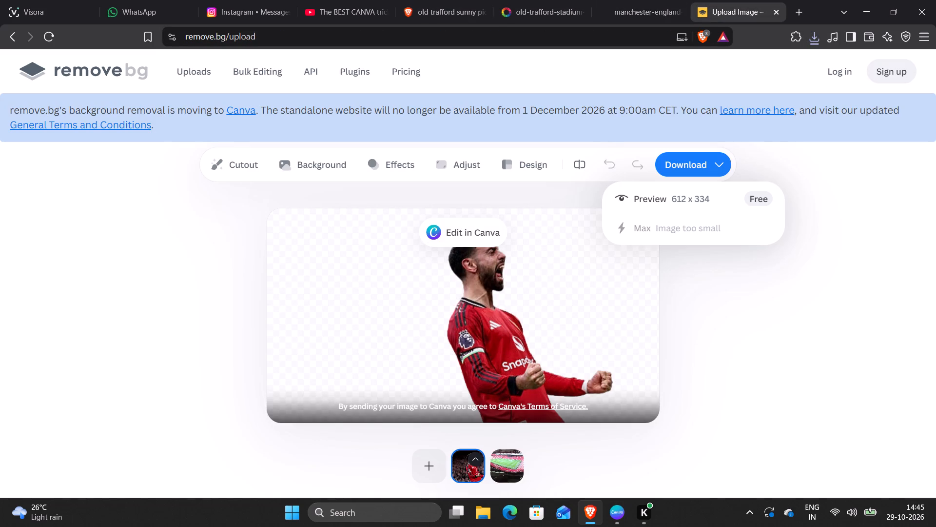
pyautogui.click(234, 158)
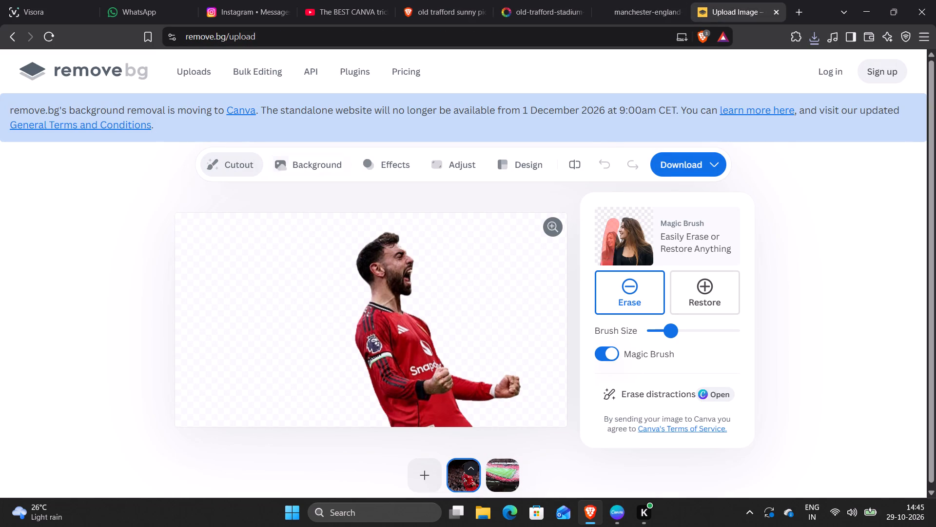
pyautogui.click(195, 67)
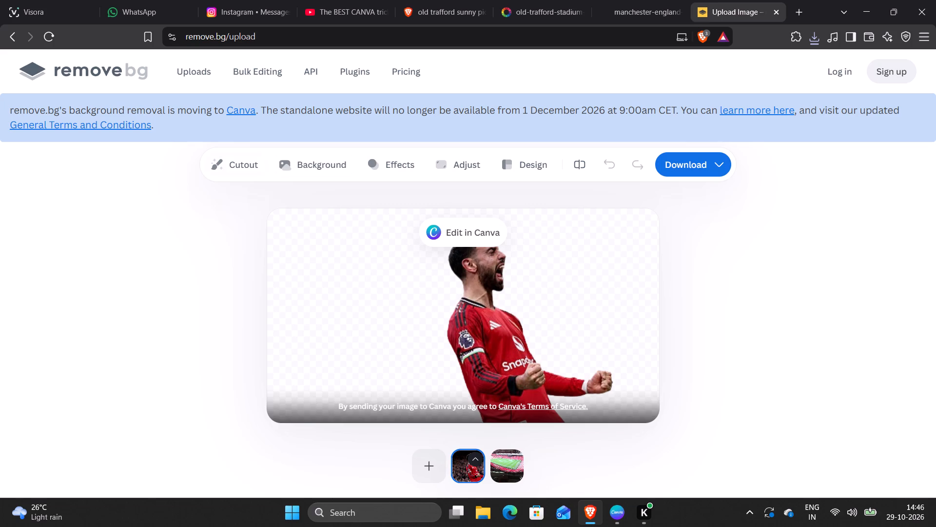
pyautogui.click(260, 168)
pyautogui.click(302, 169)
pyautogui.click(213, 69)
# Upload the saved Old Trafford Stretford End WEBP file to remove.bg for background removal.
pyautogui.click(440, 457)
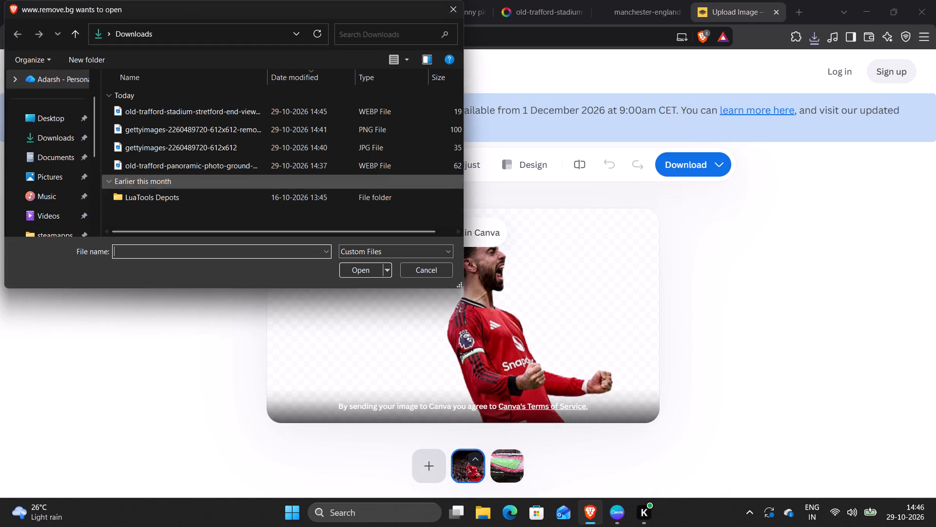
pyautogui.click(328, 122)
pyautogui.click(328, 112)
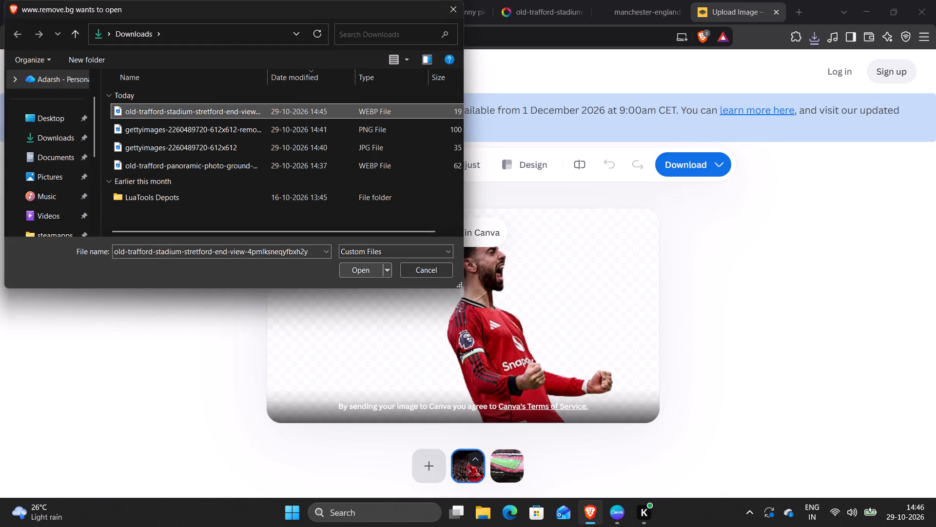
pyautogui.click(370, 268)
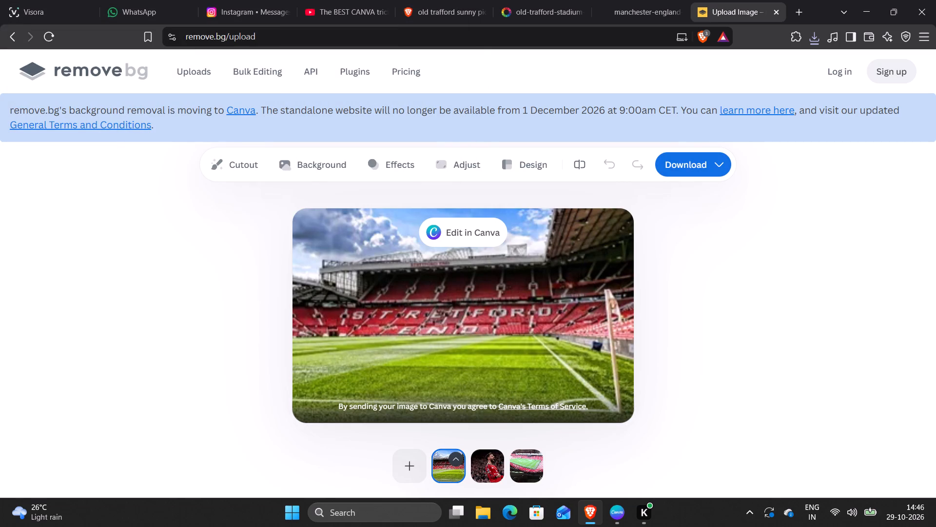
# Download the free 300 x 188 preview of the stadium cutout and save it to Downloads.
pyautogui.click(686, 159)
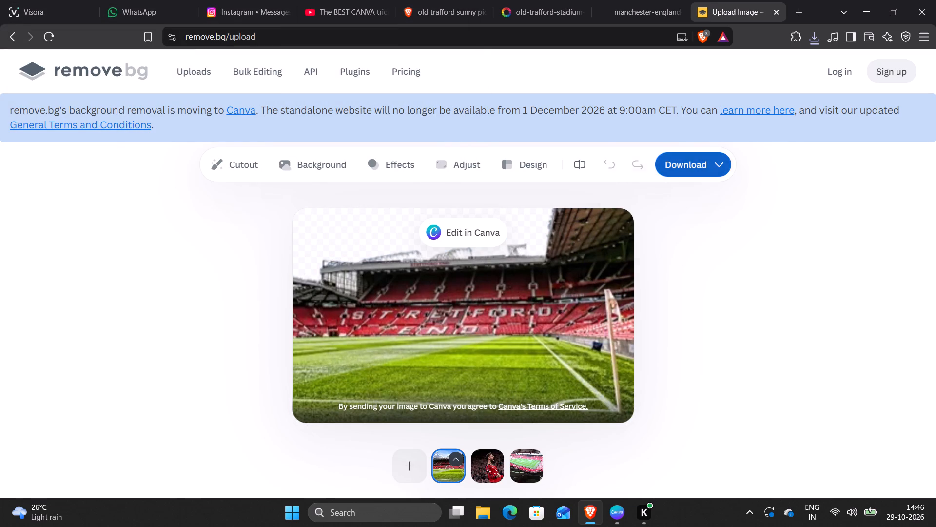
pyautogui.click(676, 183)
pyautogui.click(676, 195)
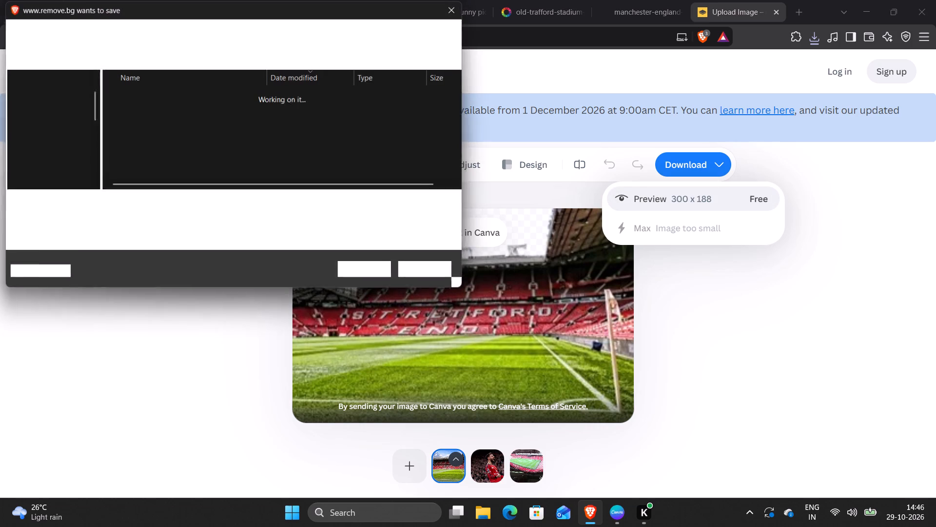
pyautogui.click(353, 272)
pyautogui.click(672, 268)
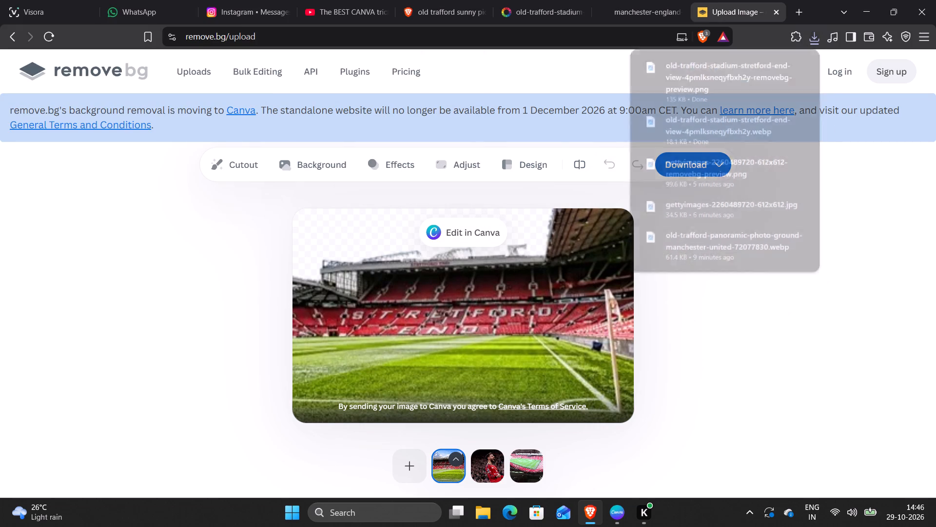
# Switch back to Canva and delete the panoramic stadium photo from the thumbnail page.
pyautogui.hotkey('alt', 'Tab')
pyautogui.click(472, 276)
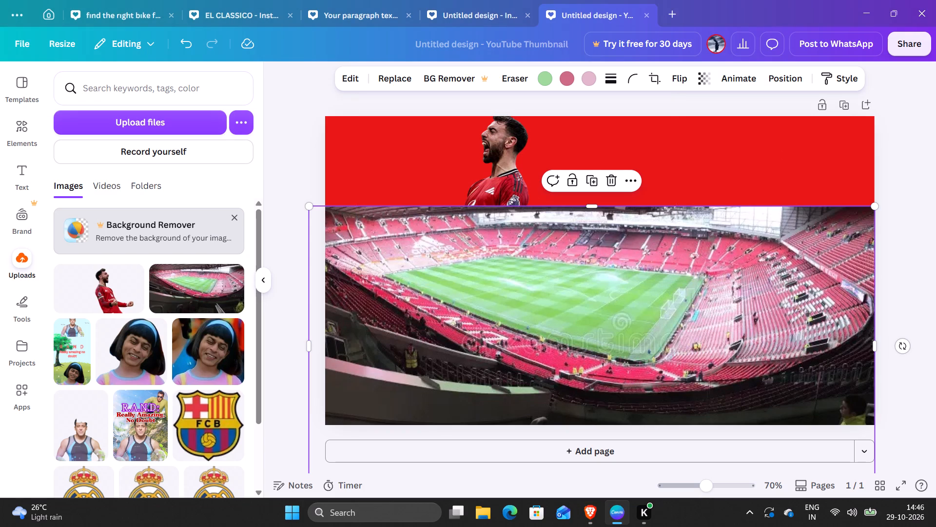
pyautogui.click(497, 254)
pyautogui.click(613, 182)
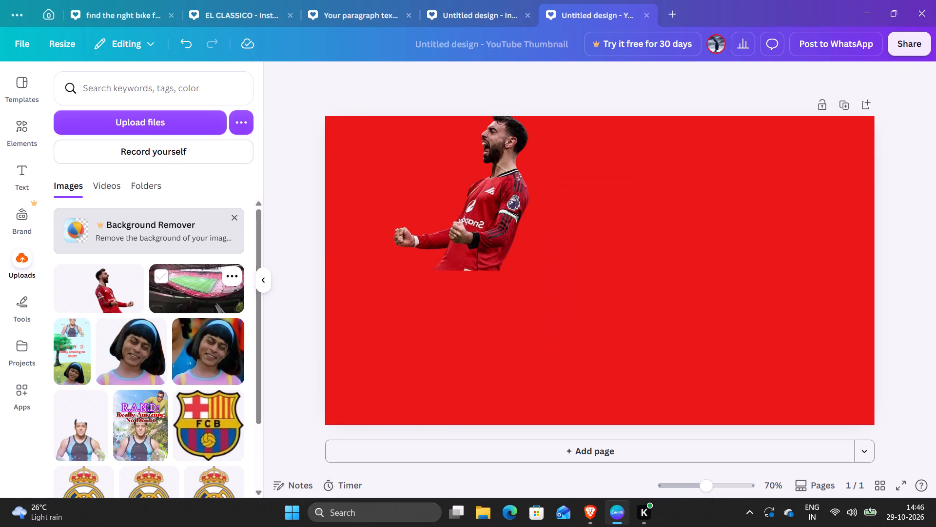
# Upload the background-removed Stretford End image from Downloads and add it to the thumbnail page.
pyautogui.click(97, 125)
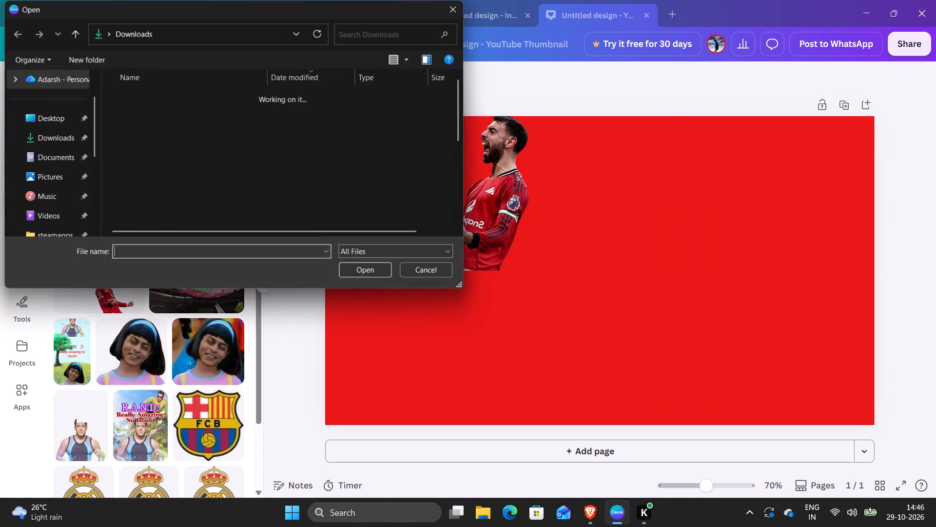
pyautogui.click(233, 104)
pyautogui.click(352, 268)
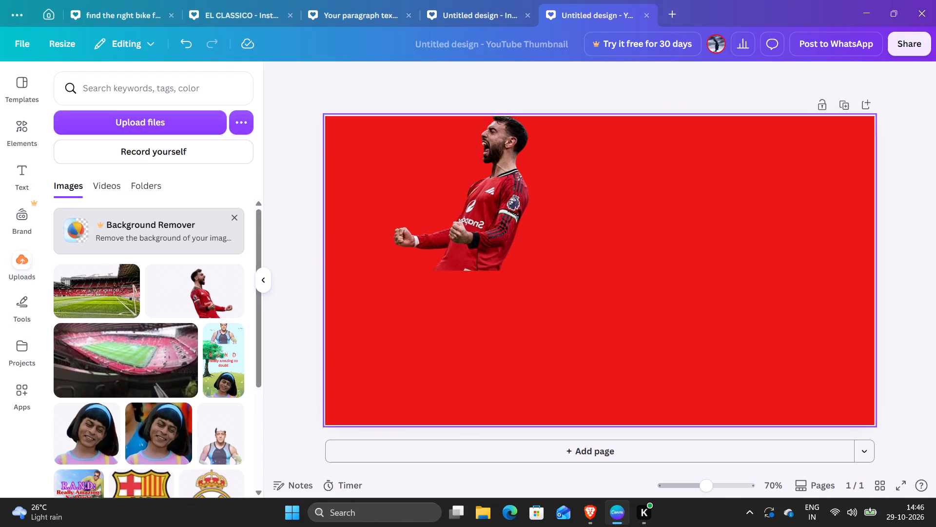
pyautogui.click(100, 287)
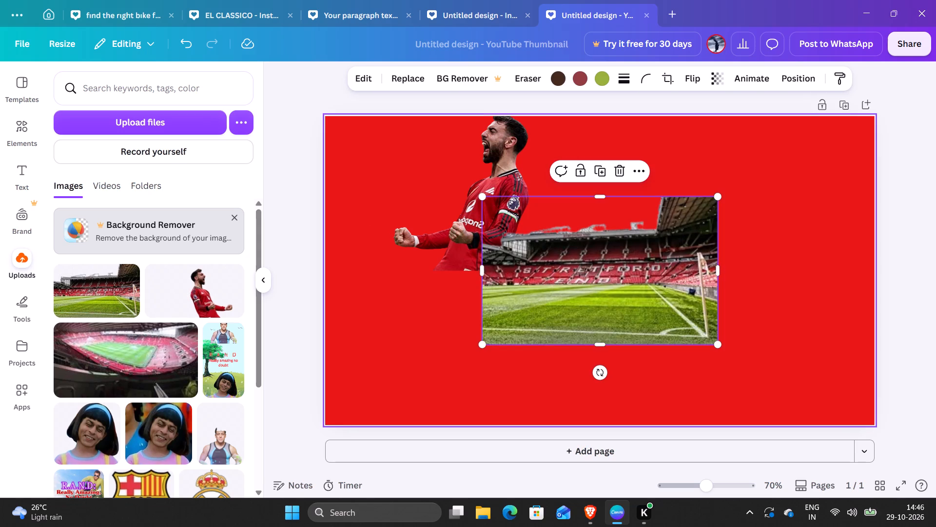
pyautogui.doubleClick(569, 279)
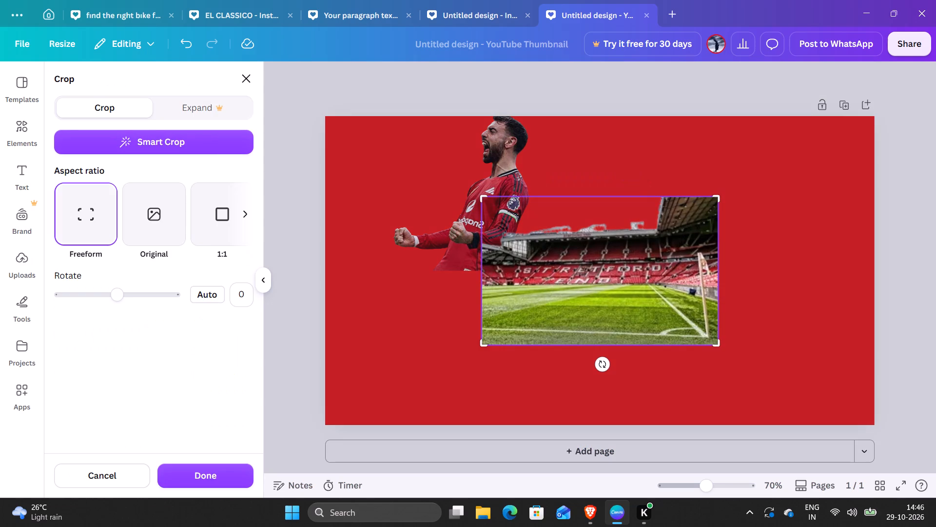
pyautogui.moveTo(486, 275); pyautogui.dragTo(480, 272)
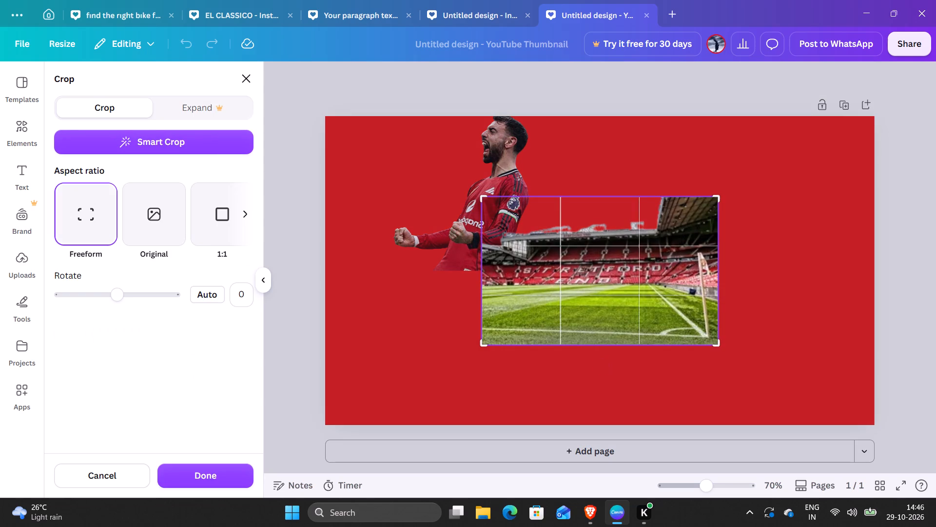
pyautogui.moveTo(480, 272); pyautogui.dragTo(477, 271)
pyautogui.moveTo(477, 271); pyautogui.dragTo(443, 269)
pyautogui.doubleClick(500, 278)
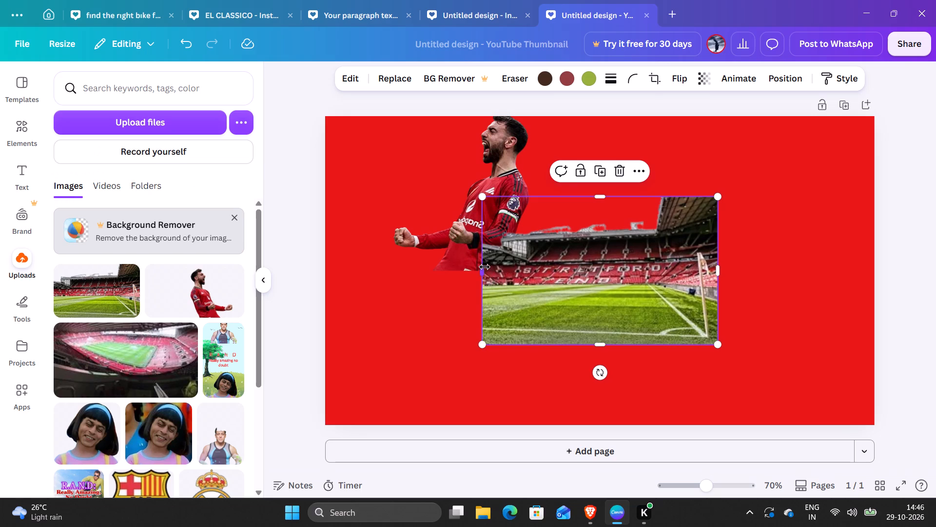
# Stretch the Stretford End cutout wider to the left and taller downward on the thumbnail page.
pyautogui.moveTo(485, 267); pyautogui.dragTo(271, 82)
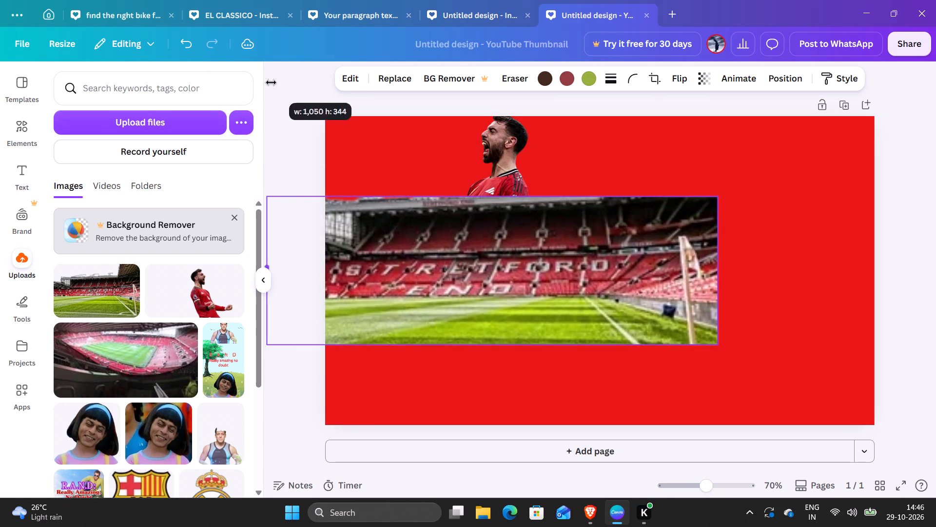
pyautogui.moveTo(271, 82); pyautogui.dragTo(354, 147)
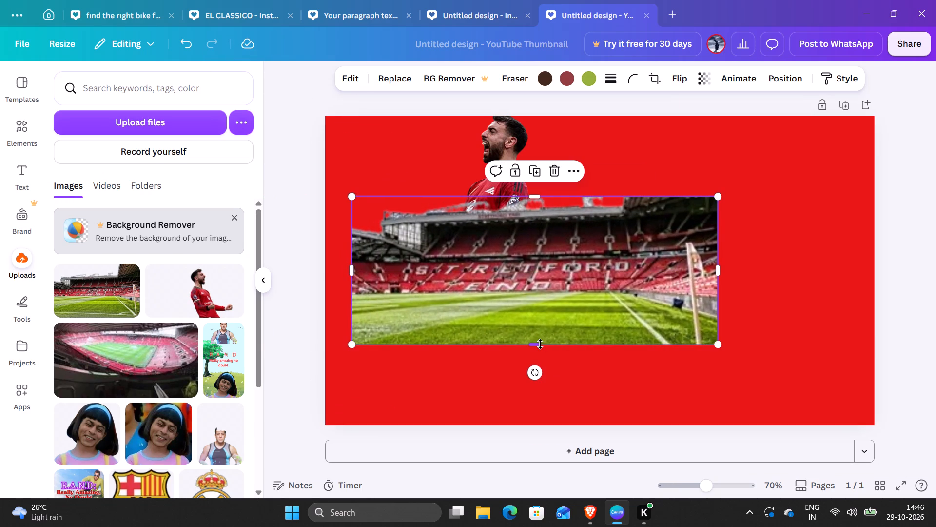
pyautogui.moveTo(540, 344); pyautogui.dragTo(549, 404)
# Delete the Stretford End stadium cutout from the thumbnail page.
pyautogui.click(581, 321)
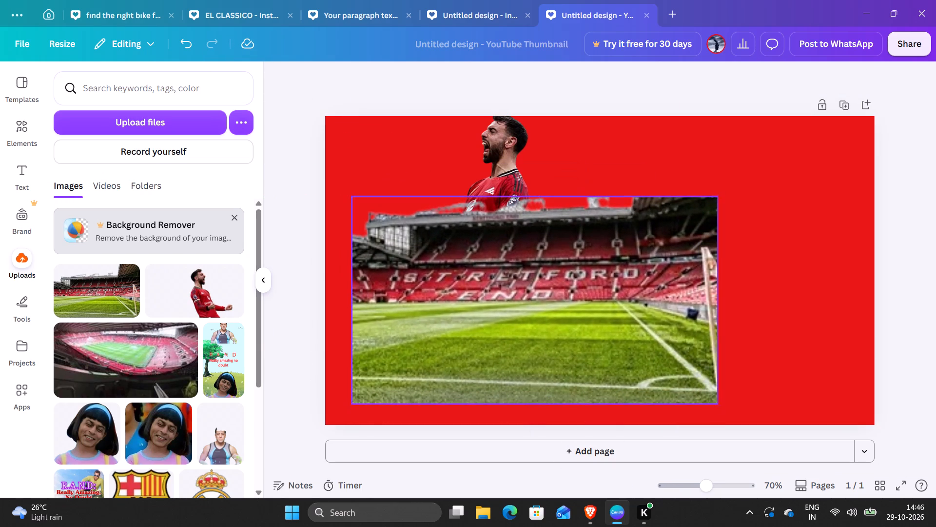
pyautogui.click(568, 264)
pyautogui.click(557, 173)
# Switch to Brave, search images for "old trafford sunny pic hd" and preview the portrait empty-stadium wallpaper.
pyautogui.hotkey('alt', 'Tab')
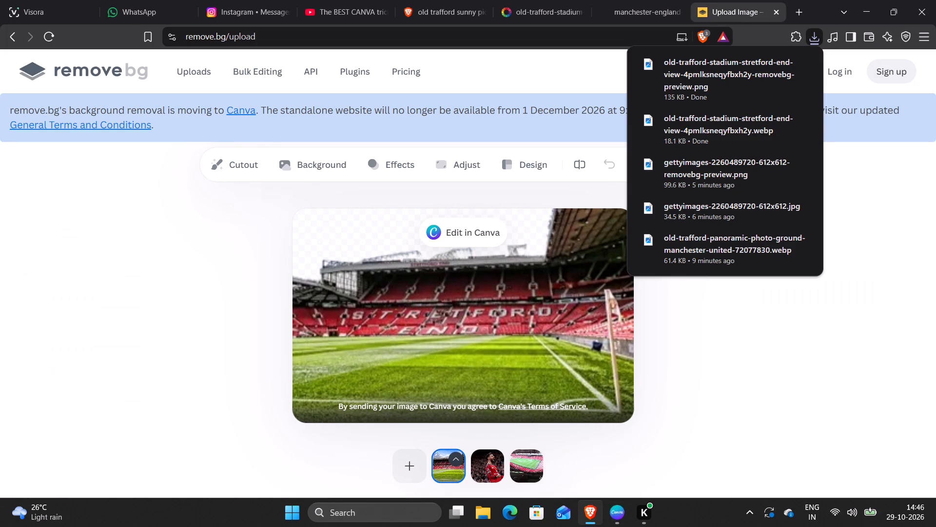
pyautogui.click(461, 8)
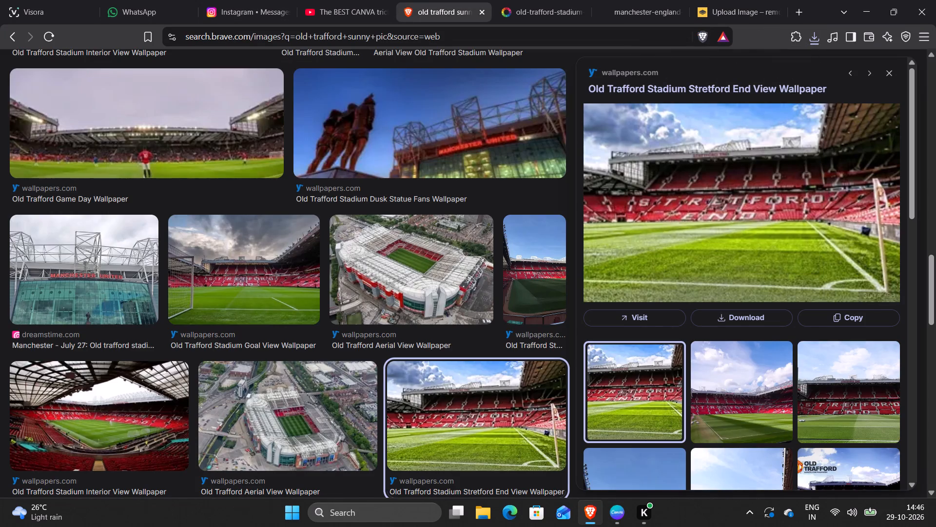
pyautogui.click(893, 75)
pyautogui.scroll(20, 206, 207)
pyautogui.scroll(3, 206, 207)
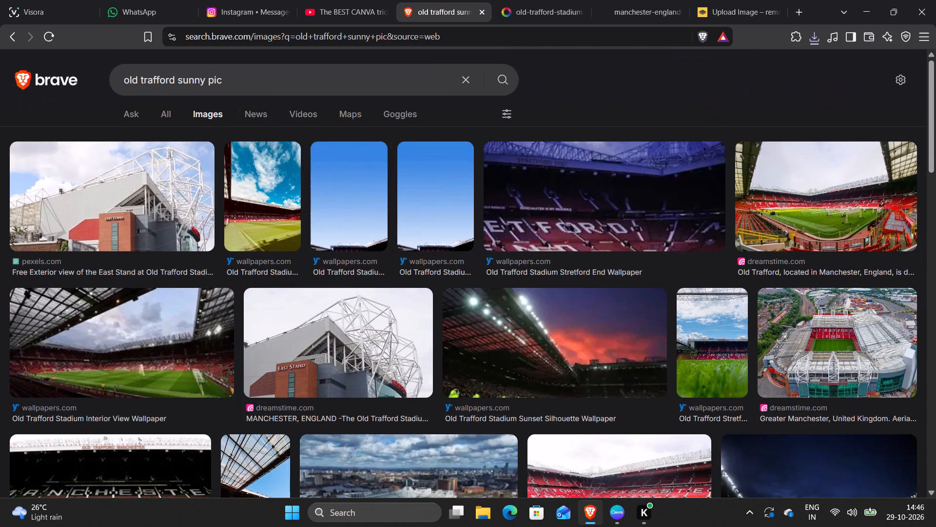
pyautogui.click(302, 86)
pyautogui.press('space')
pyautogui.press('h')
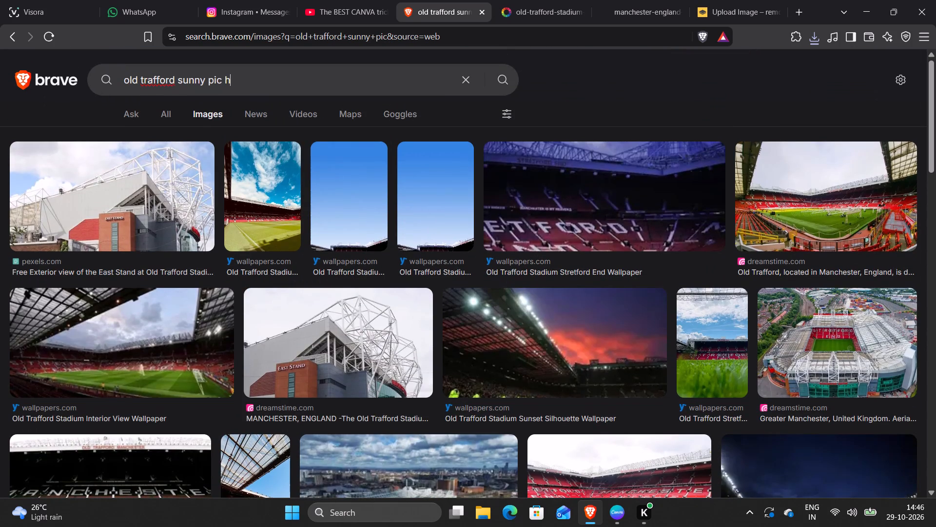
pyautogui.press('d')
pyautogui.press('Return')
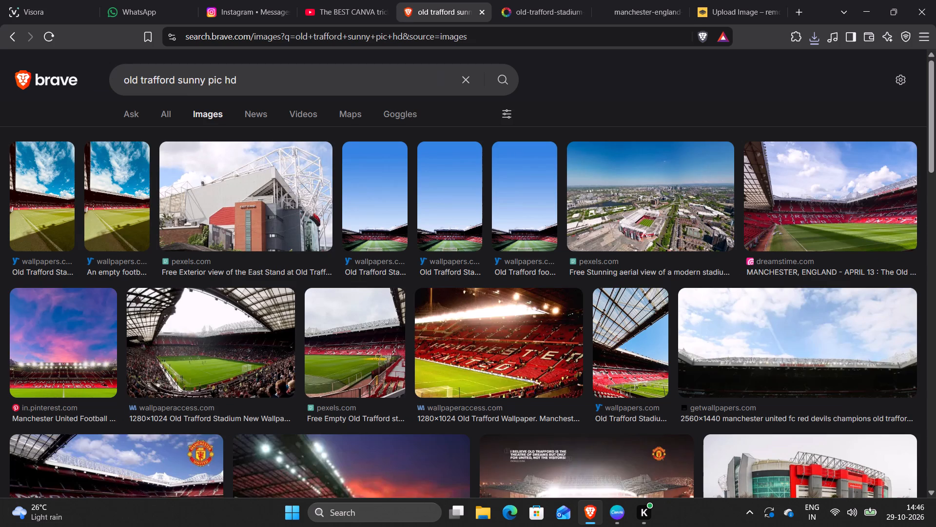
pyautogui.click(129, 221)
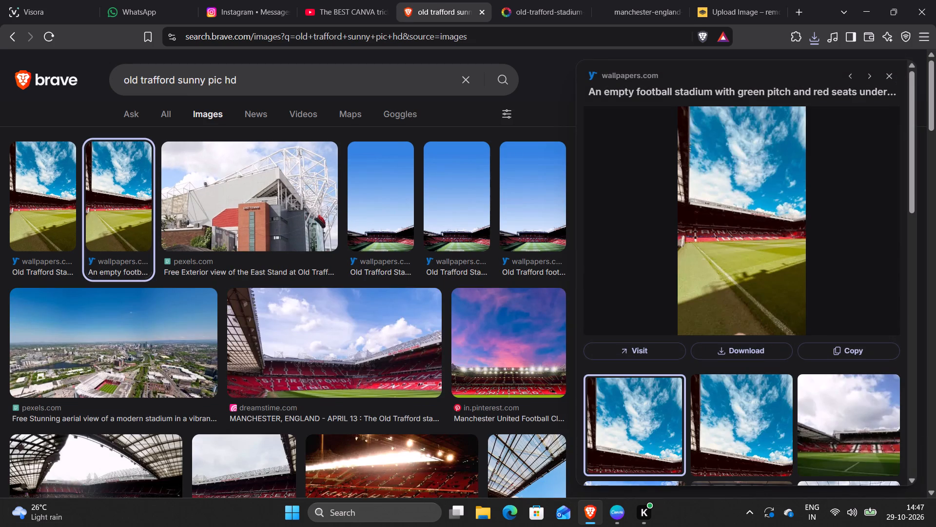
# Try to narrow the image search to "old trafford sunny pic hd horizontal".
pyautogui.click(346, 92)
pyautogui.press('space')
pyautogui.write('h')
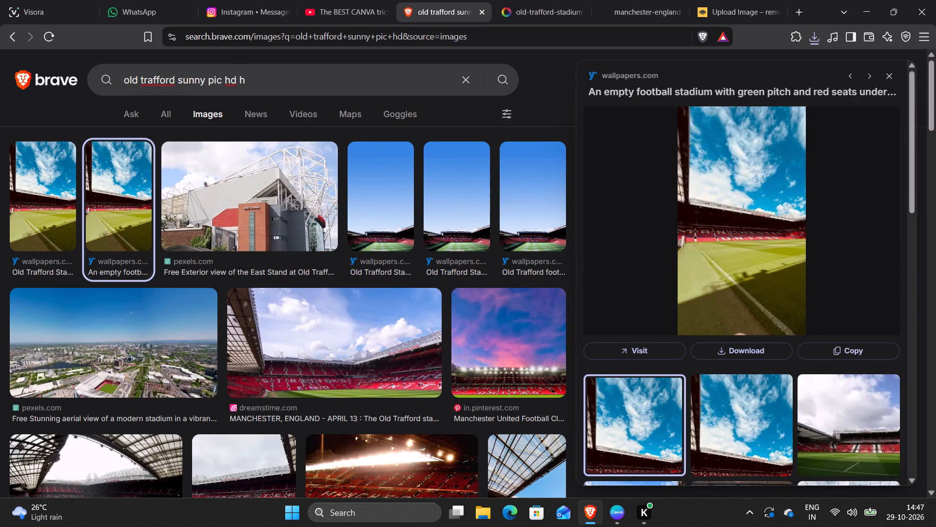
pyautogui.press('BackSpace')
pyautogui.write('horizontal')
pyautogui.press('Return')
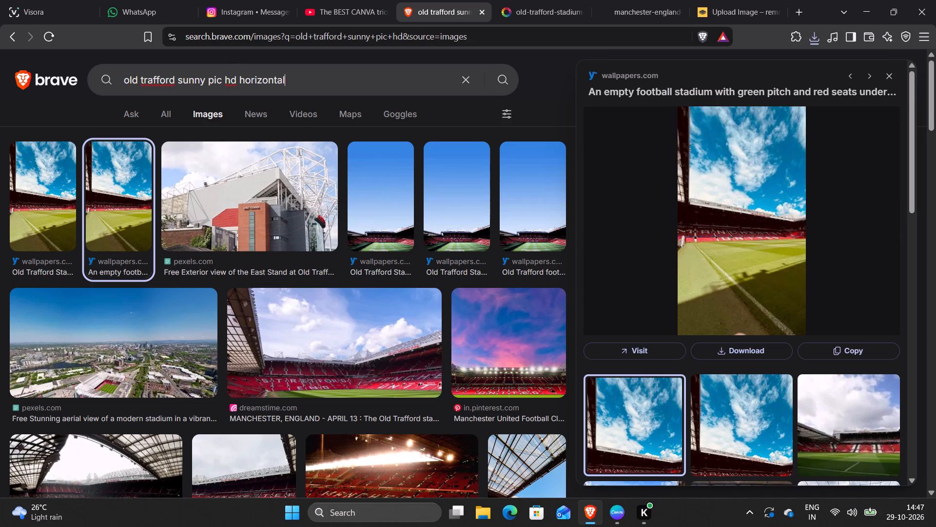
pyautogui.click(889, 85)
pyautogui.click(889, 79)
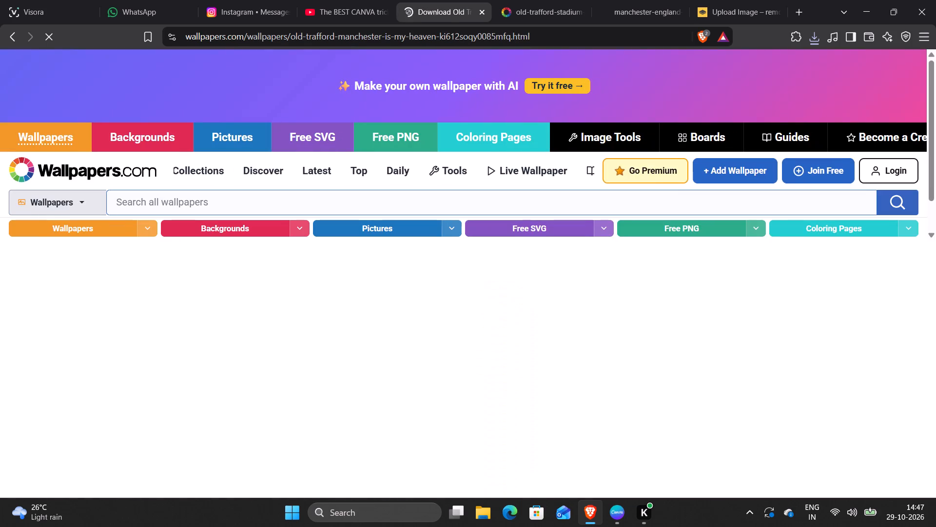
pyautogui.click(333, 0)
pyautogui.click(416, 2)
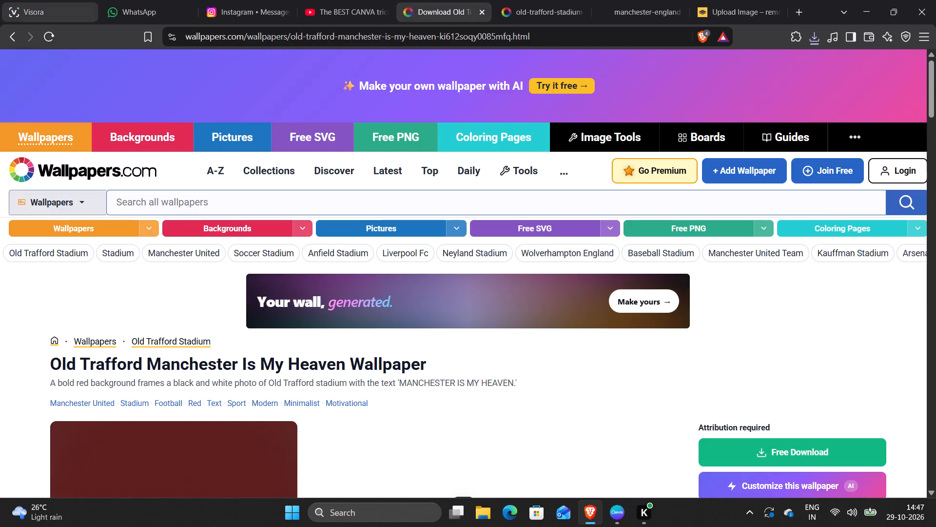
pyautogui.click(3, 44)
# Search images for "old trafford sunny pic hd horizontal".
pyautogui.click(278, 87)
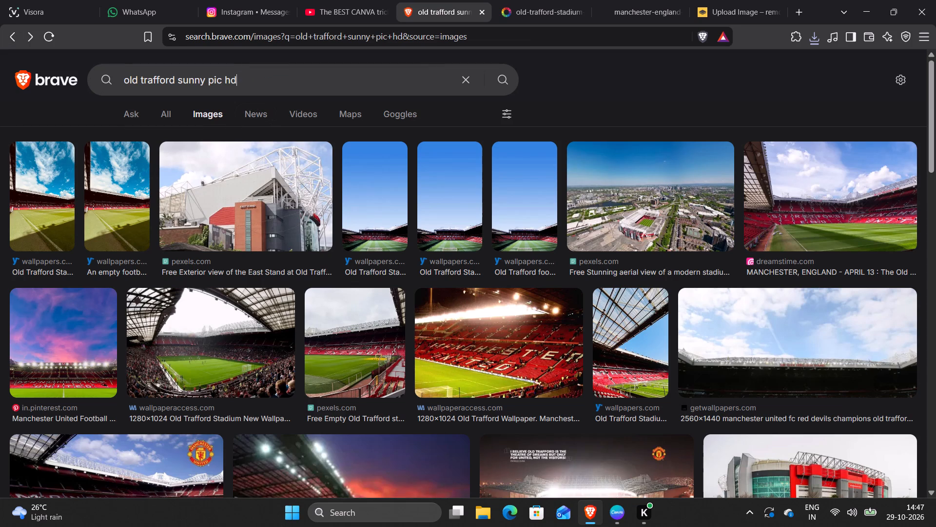
pyautogui.press('space')
pyautogui.write('hp')
pyautogui.press('BackSpace')
pyautogui.write('oe')
pyautogui.press('BackSpace')
pyautogui.write('ri')
pyautogui.write('zontal')
pyautogui.press('Return')
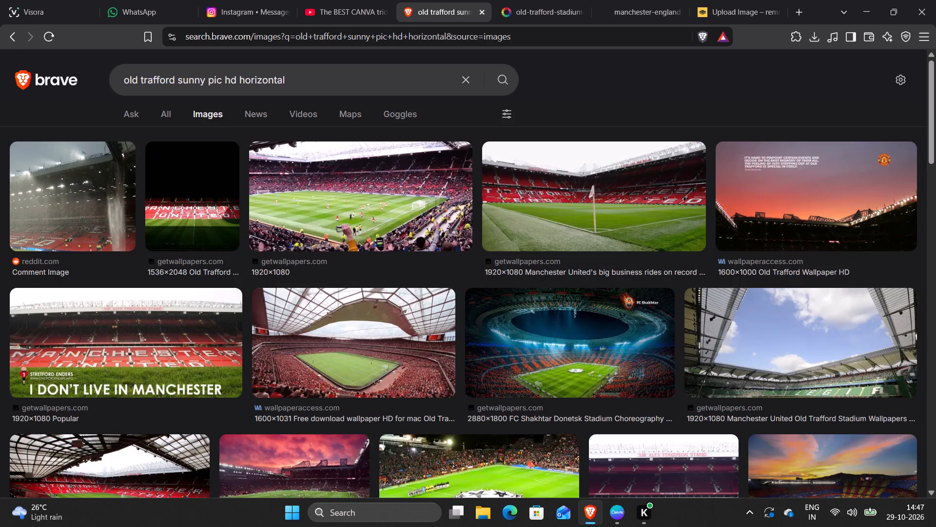
# Find the 2048×1508 Old Trafford Wallpaper Full HD image on wallpaperaccess.com and save its full-size JPG to Downloads.
pyautogui.scroll(-1, 472, 222)
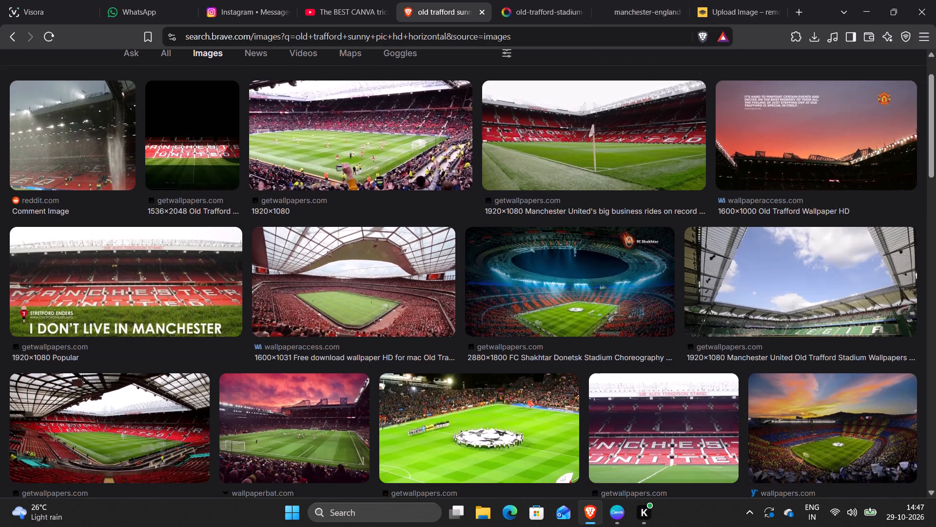
pyautogui.scroll(-2, 472, 222)
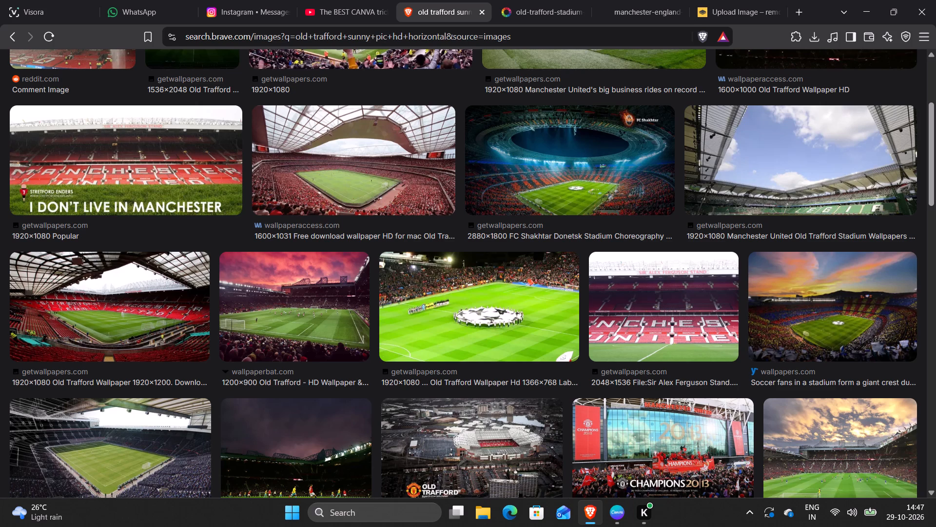
pyautogui.scroll(-2, 336, 298)
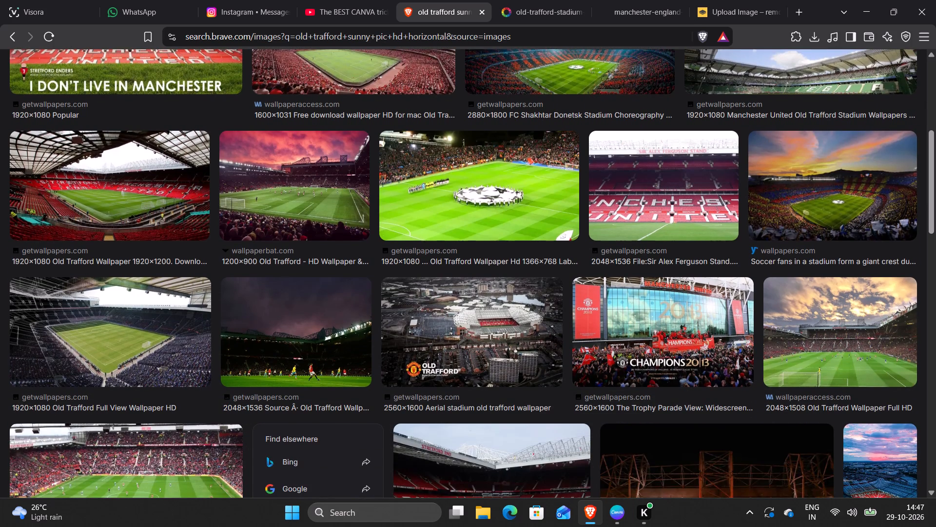
pyautogui.scroll(-1, 853, 342)
pyautogui.click(861, 294)
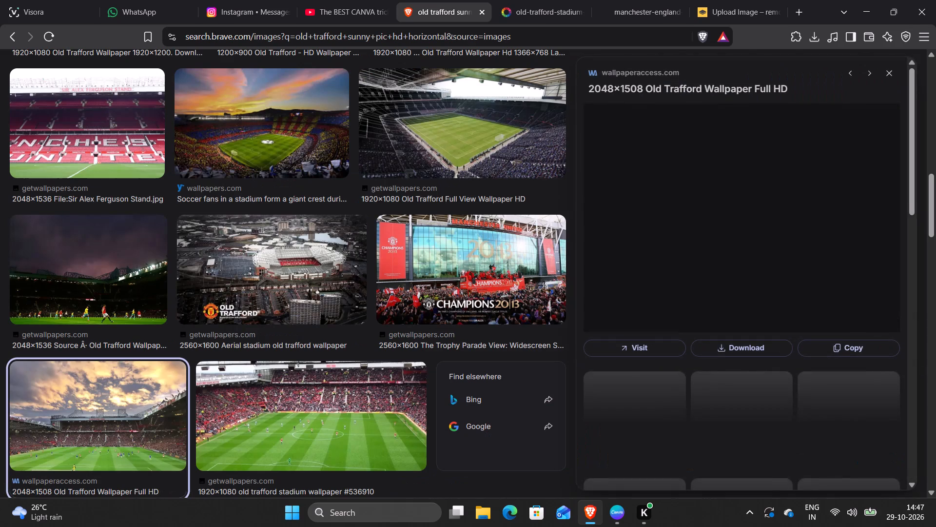
pyautogui.click(740, 345)
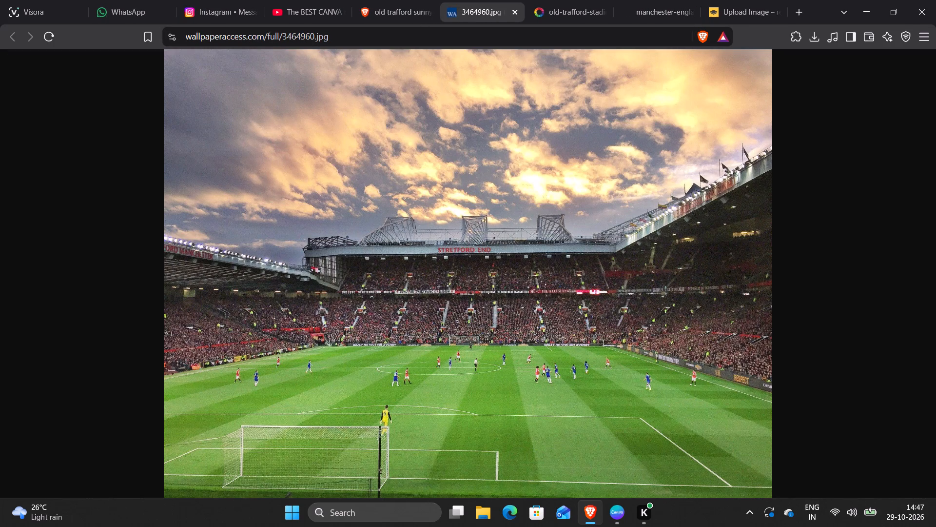
pyautogui.rightClick(498, 307)
pyautogui.click(539, 338)
pyautogui.click(371, 273)
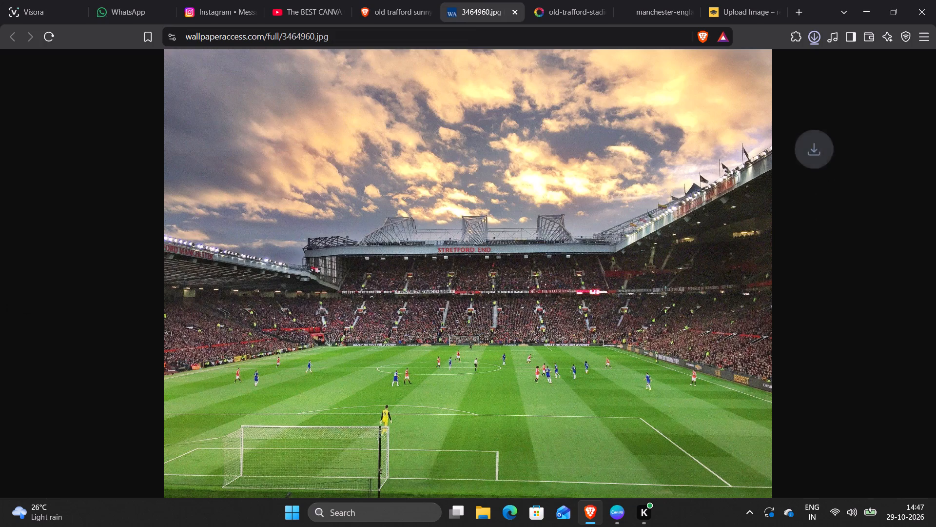
# Upload the saved 3464960 JPG from Downloads to remove.bg for background removal.
pyautogui.hotkey('alt', 'Tab')
pyautogui.hotkey('alt', 'Tab')
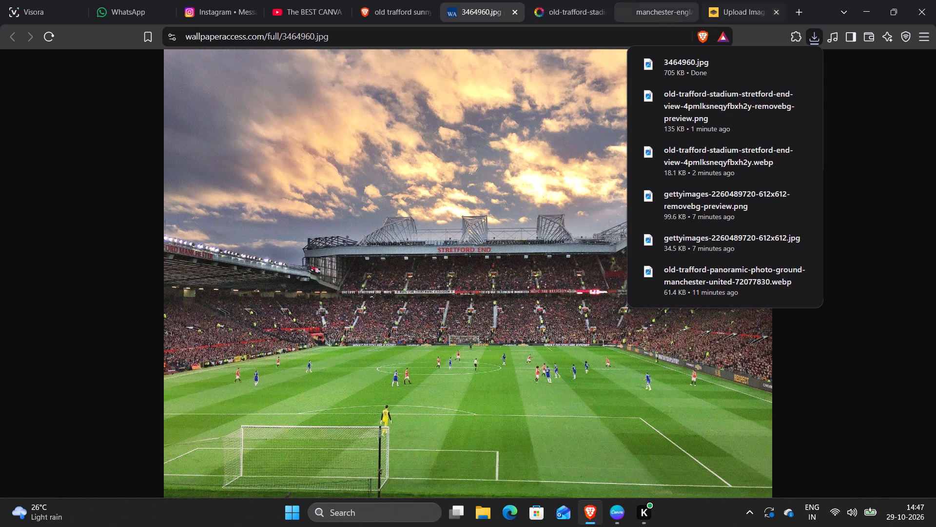
pyautogui.click(730, 0)
pyautogui.click(651, 8)
pyautogui.click(721, 0)
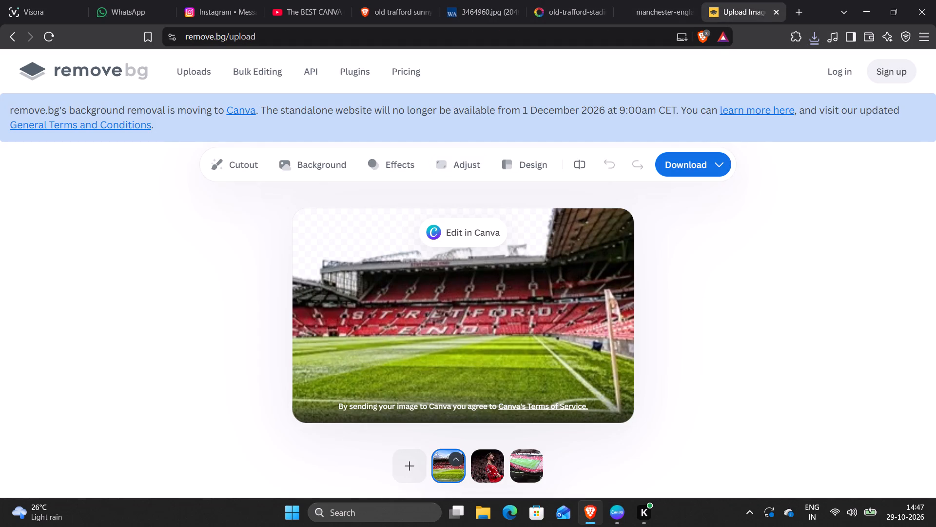
pyautogui.click(396, 472)
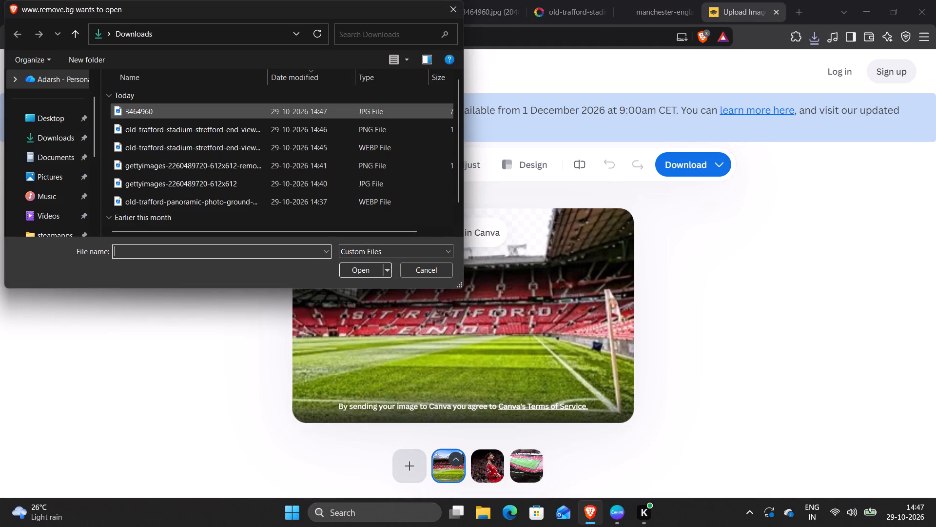
pyautogui.click(320, 105)
pyautogui.click(356, 265)
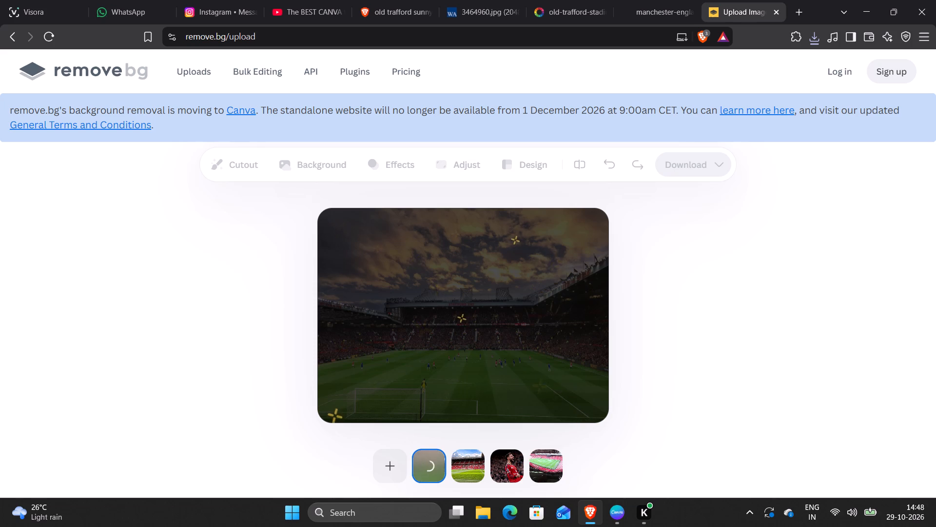
# Download the free 582 x 429 preview of the new stadium cutout and save it to Downloads.
pyautogui.click(694, 167)
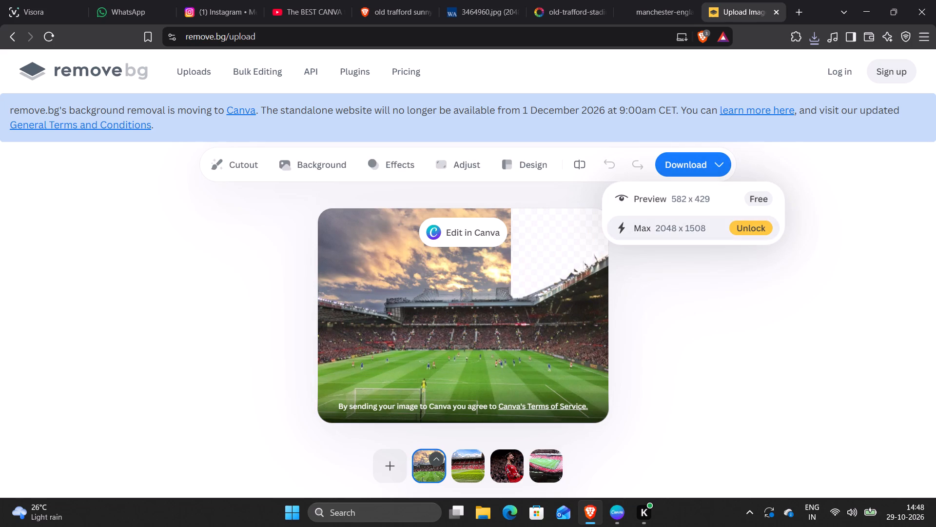
pyautogui.click(729, 202)
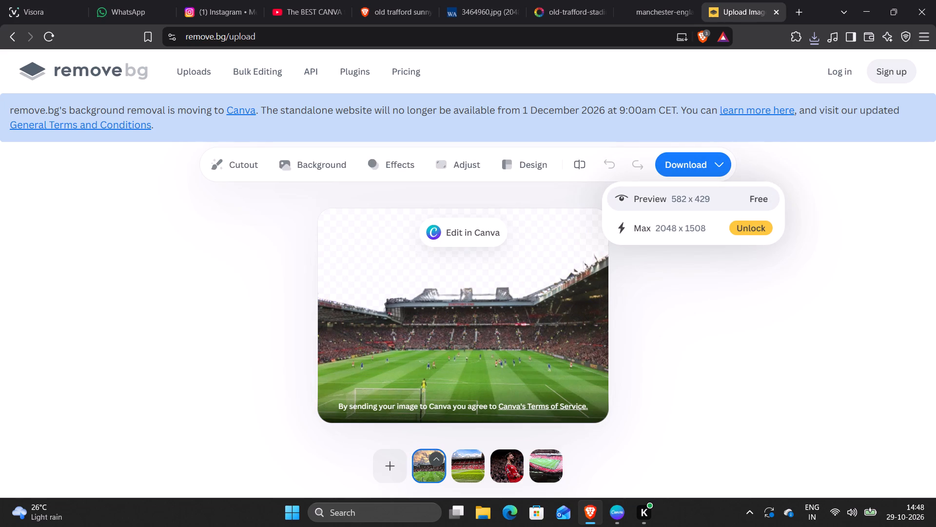
pyautogui.click(378, 274)
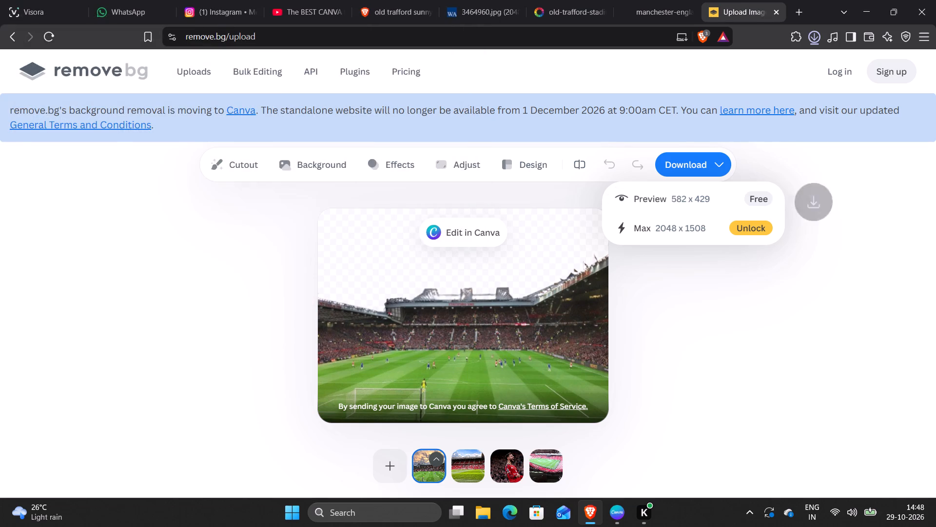
# Switch to Canva, upload 3464960-removebg-preview from Downloads and add it to the thumbnail page.
pyautogui.hotkey('alt', 'Tab')
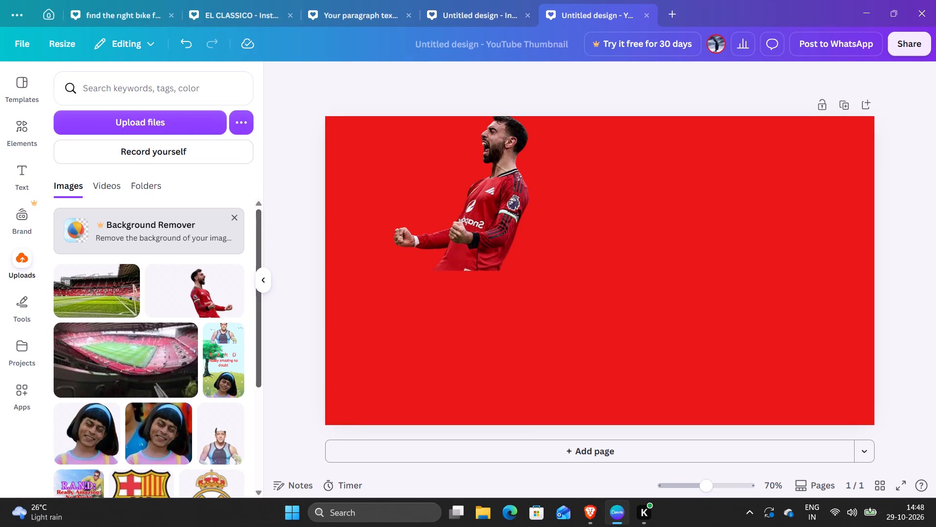
pyautogui.click(142, 123)
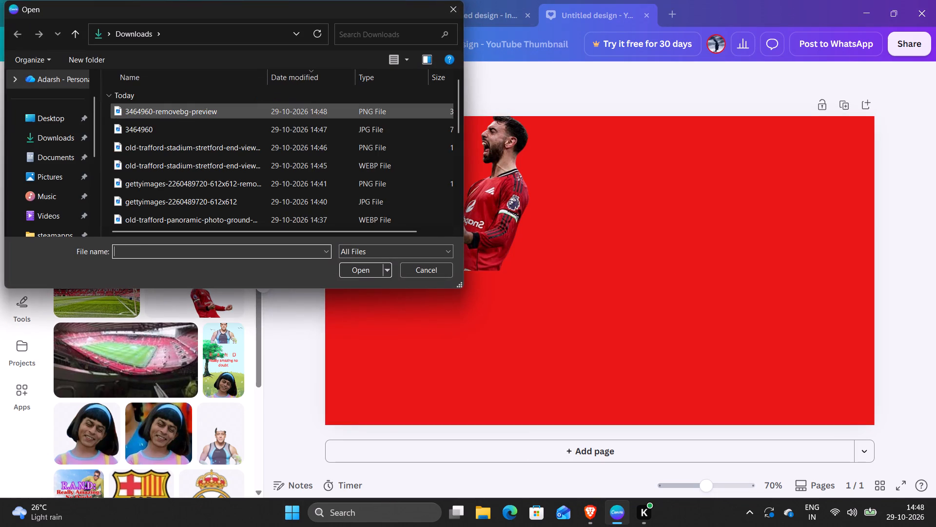
pyautogui.click(205, 109)
pyautogui.click(368, 268)
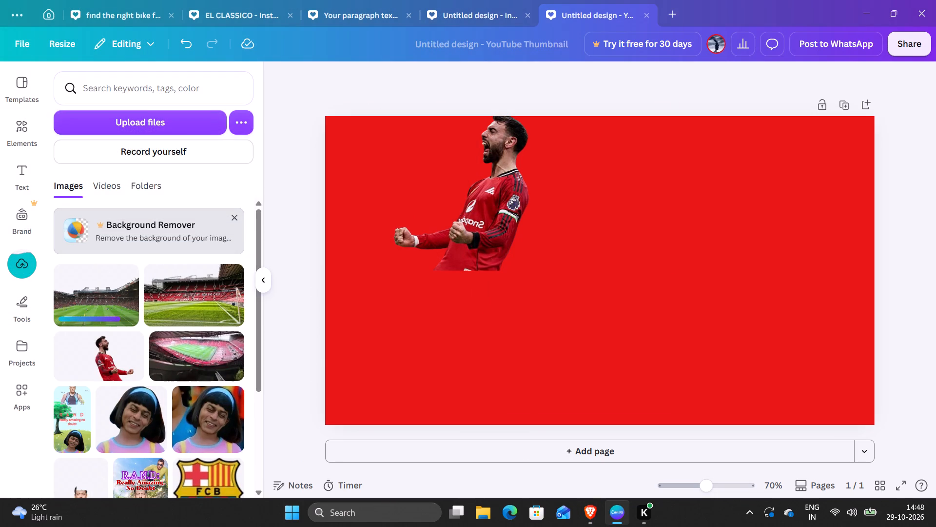
pyautogui.click(111, 293)
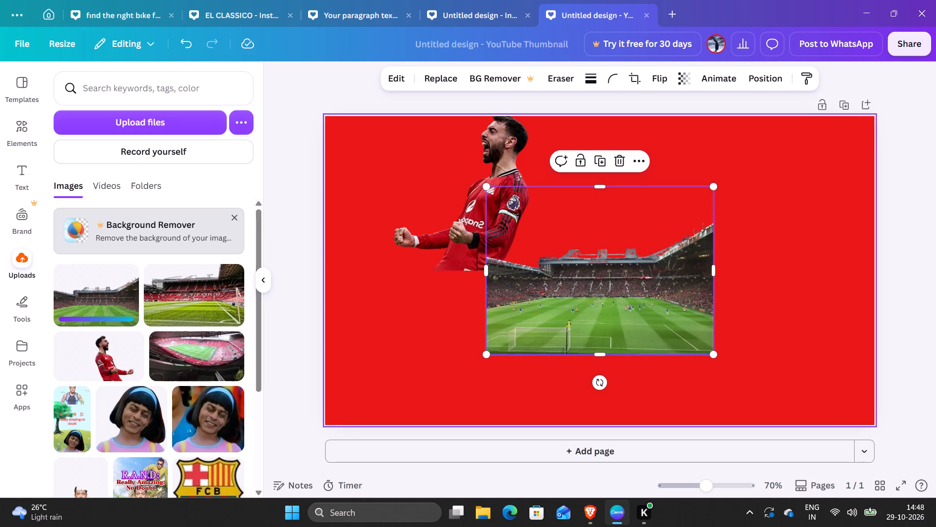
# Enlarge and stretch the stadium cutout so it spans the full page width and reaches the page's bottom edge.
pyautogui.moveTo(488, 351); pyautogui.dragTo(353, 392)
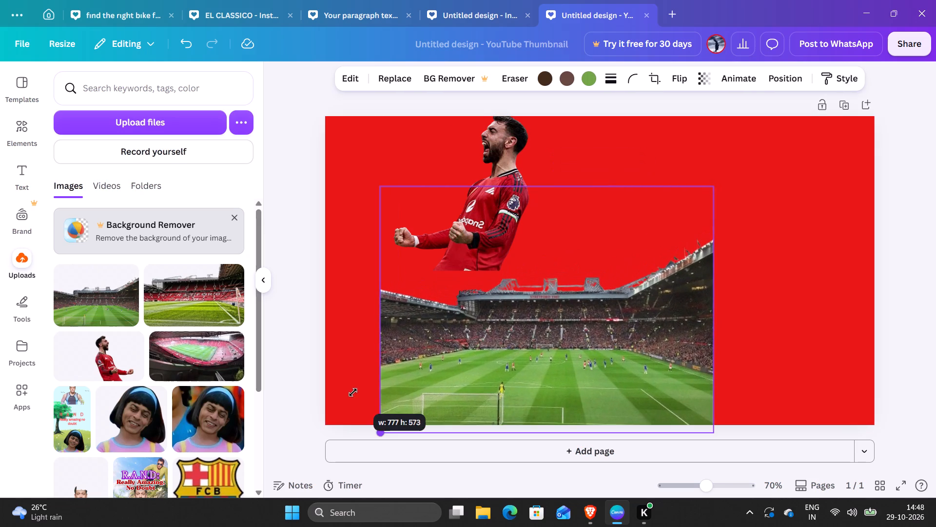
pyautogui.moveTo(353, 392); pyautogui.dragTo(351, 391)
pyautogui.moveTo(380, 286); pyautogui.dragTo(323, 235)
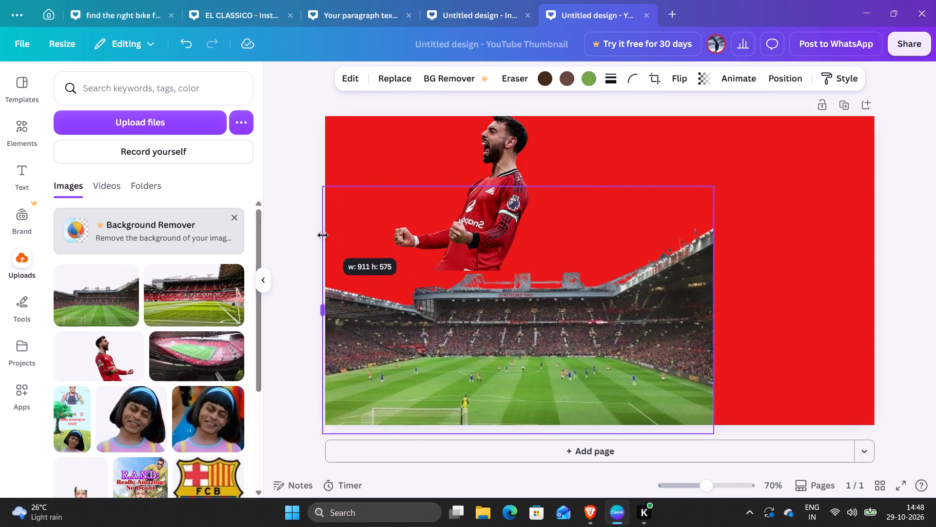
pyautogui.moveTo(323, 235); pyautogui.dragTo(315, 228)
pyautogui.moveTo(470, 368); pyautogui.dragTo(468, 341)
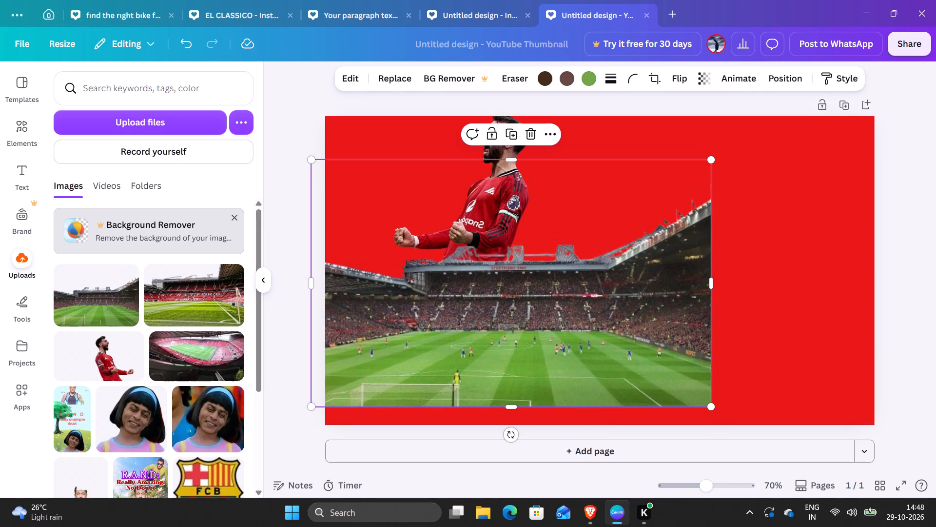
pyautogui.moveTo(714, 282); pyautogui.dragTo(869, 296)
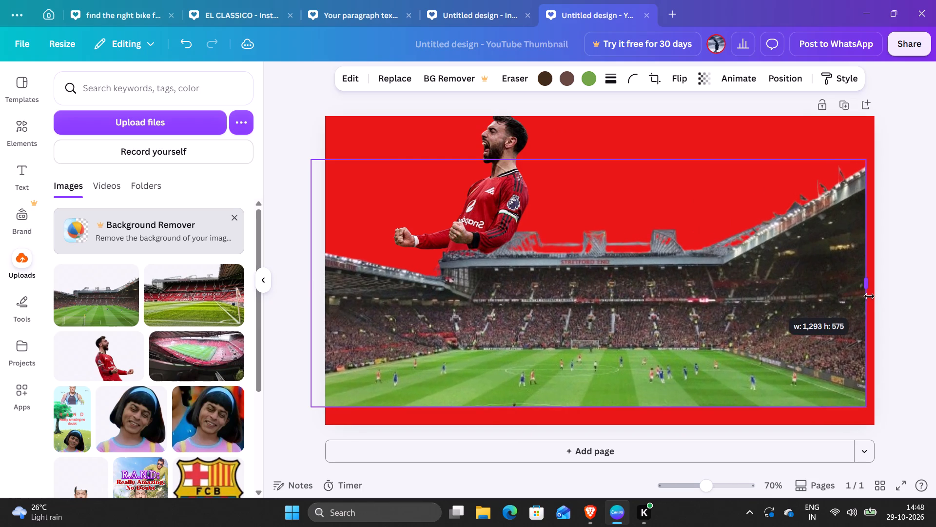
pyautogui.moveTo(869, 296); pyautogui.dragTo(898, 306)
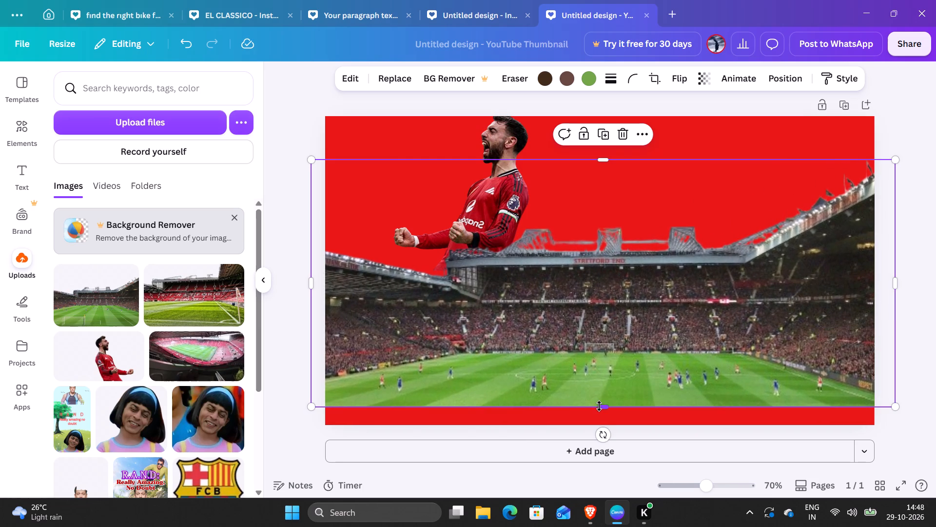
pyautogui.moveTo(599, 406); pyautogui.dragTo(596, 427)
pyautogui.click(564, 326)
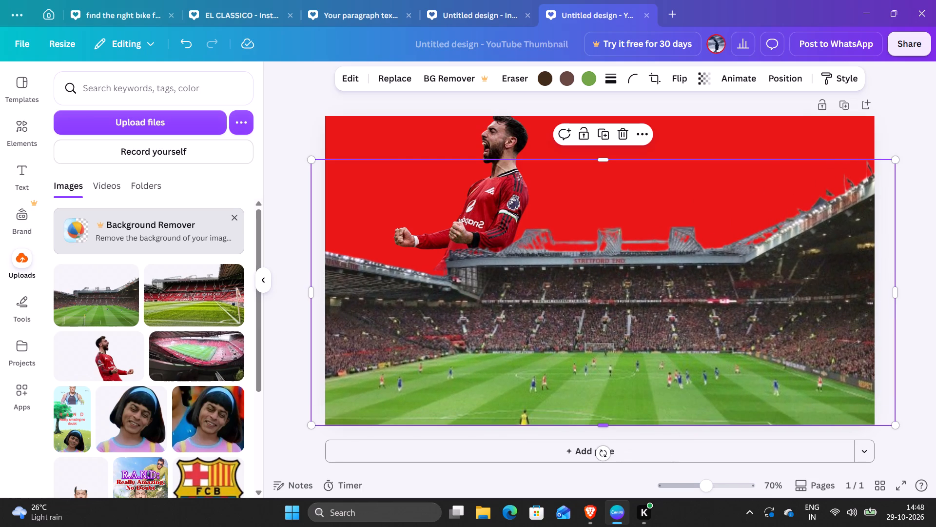
# Upload the original 3464960 JPG of Old Trafford with its sky from Downloads to the design's uploads.
pyautogui.hotkey('alt', 'Tab')
pyautogui.hotkey('alt', 'Tab')
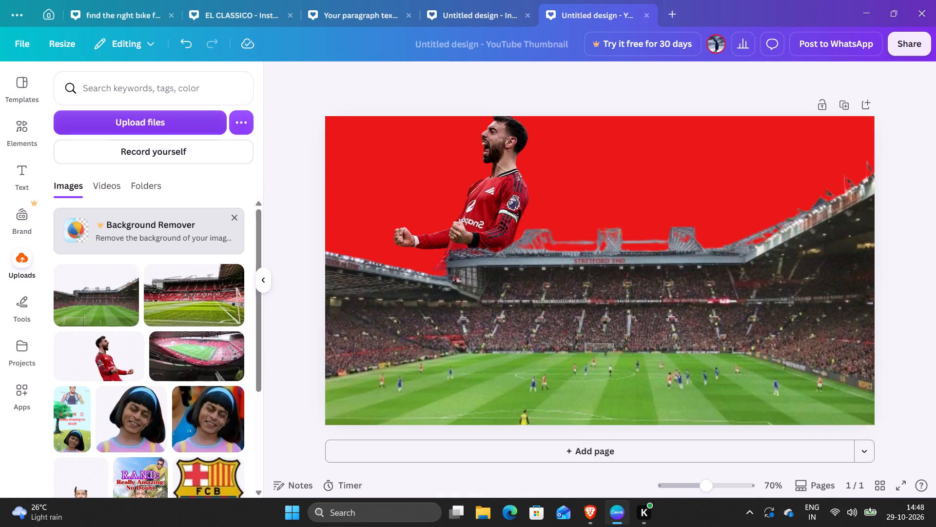
pyautogui.click(190, 127)
pyautogui.click(204, 129)
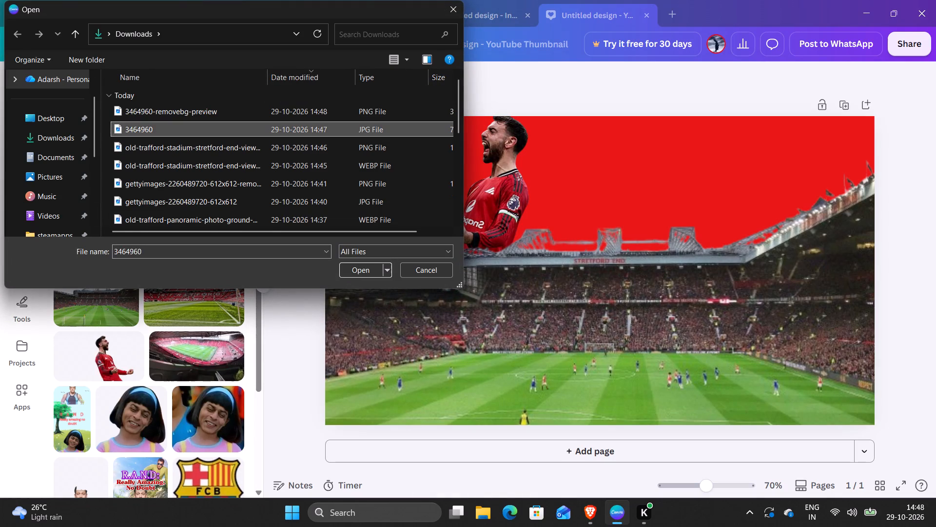
pyautogui.click(366, 264)
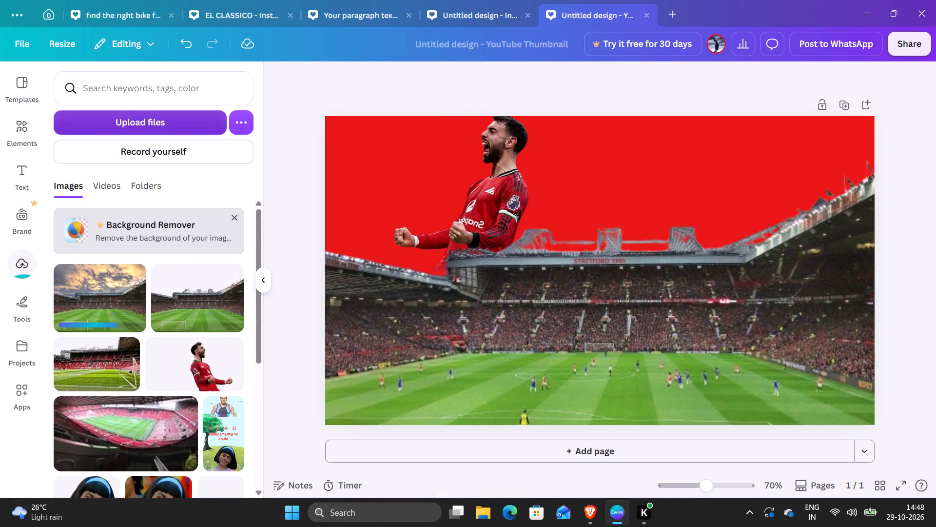
# Delete the stretched stadium cutout from the thumbnail page.
pyautogui.click(648, 311)
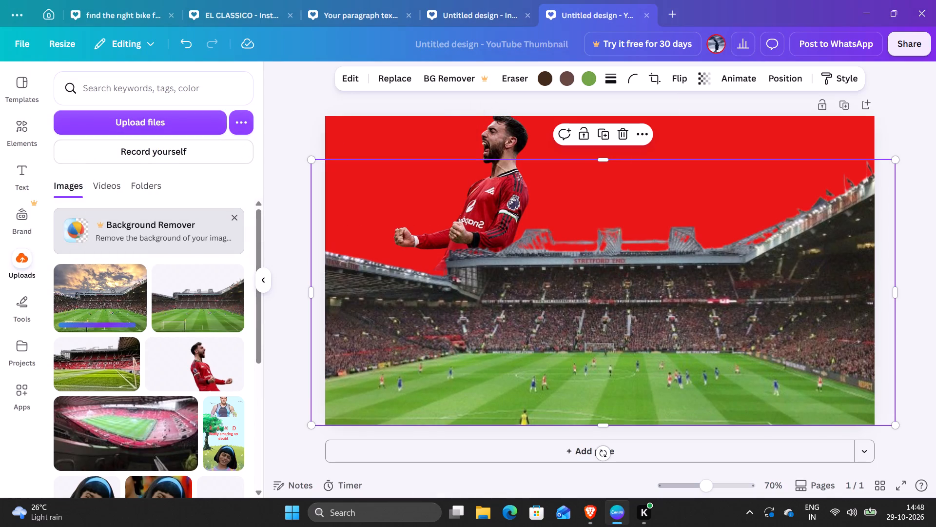
pyautogui.click(625, 133)
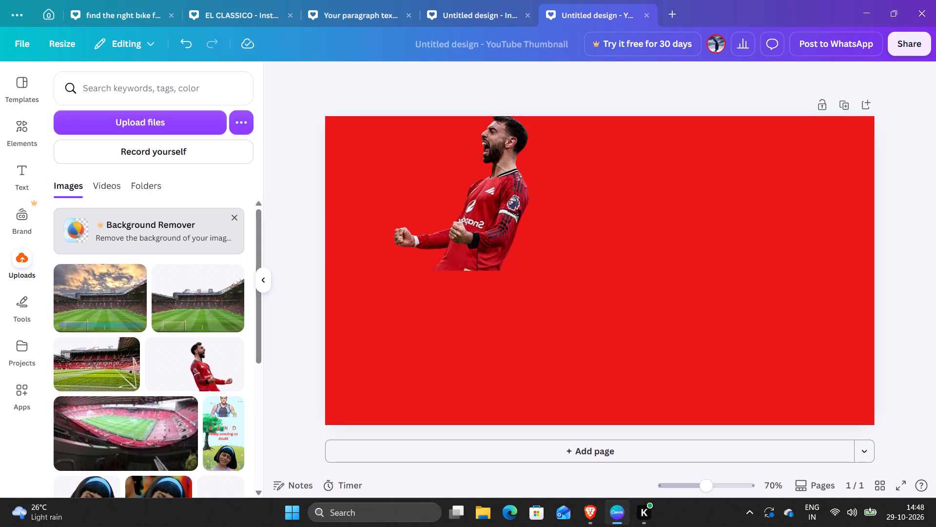
# Add the uploaded original Old Trafford photo and stretch it to about 1,289 wide, covering the page below the player's face.
pyautogui.click(116, 293)
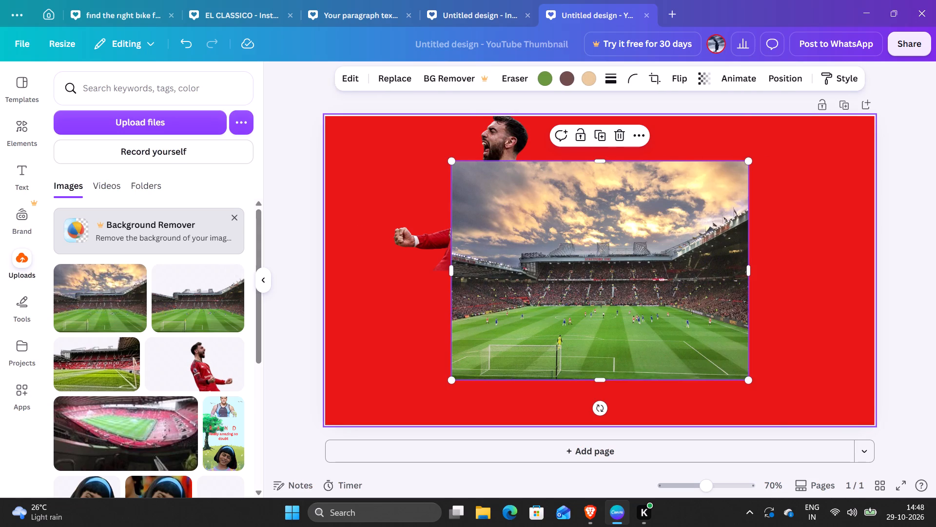
pyautogui.moveTo(449, 269); pyautogui.dragTo(330, 291)
pyautogui.moveTo(536, 381); pyautogui.dragTo(535, 422)
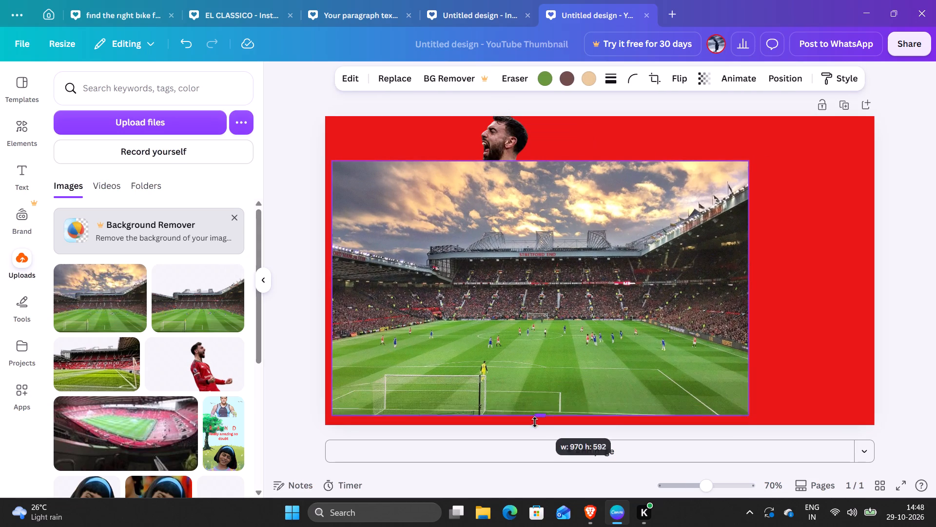
pyautogui.moveTo(535, 422); pyautogui.dragTo(535, 429)
pyautogui.moveTo(746, 297); pyautogui.dragTo(780, 312)
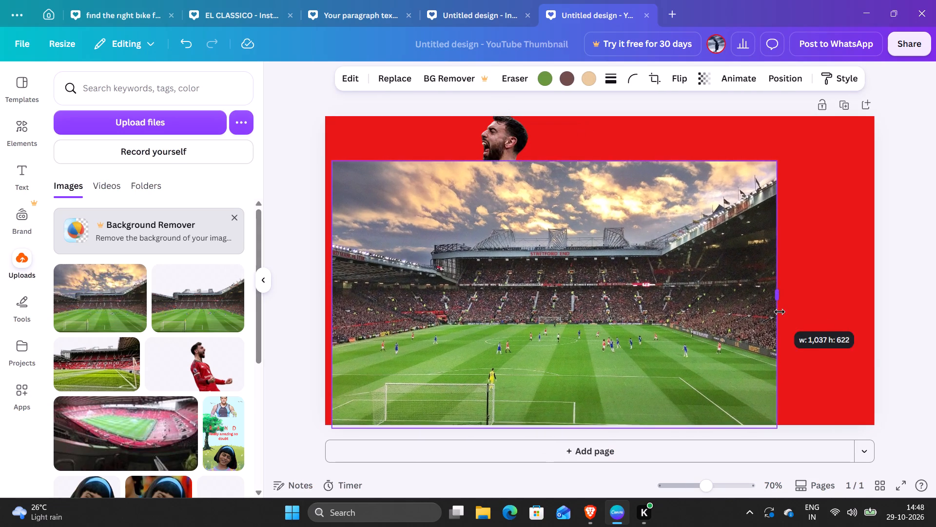
pyautogui.moveTo(780, 312); pyautogui.dragTo(865, 330)
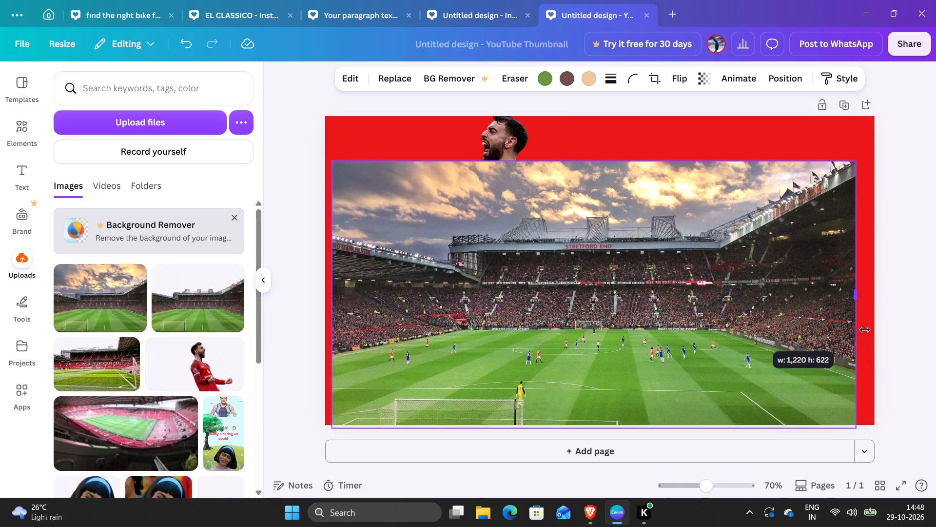
pyautogui.moveTo(865, 330); pyautogui.dragTo(865, 330)
pyautogui.moveTo(335, 291); pyautogui.dragTo(325, 289)
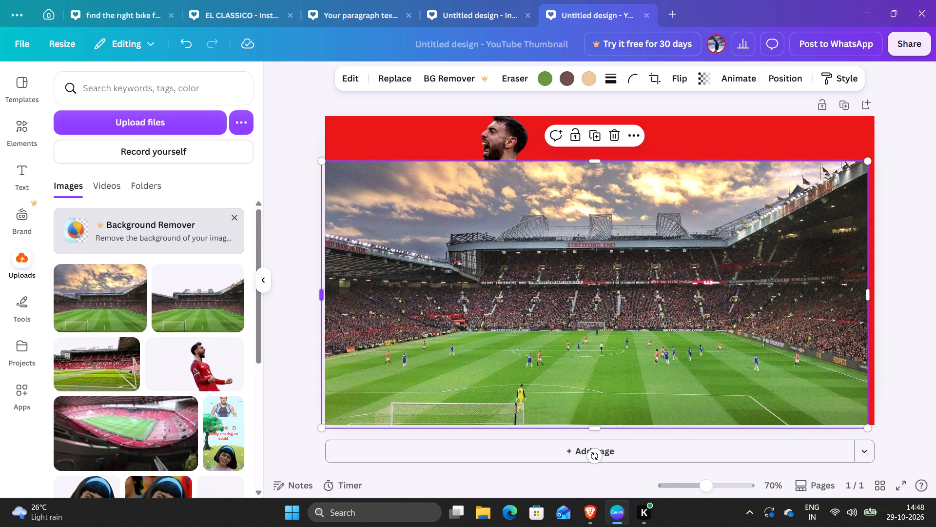
pyautogui.moveTo(869, 298); pyautogui.dragTo(877, 298)
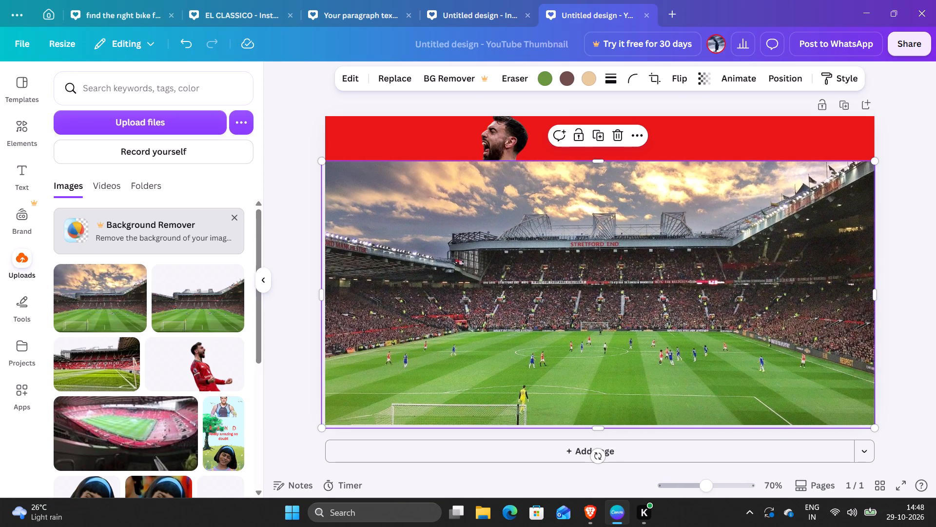
pyautogui.moveTo(597, 164); pyautogui.dragTo(609, 178)
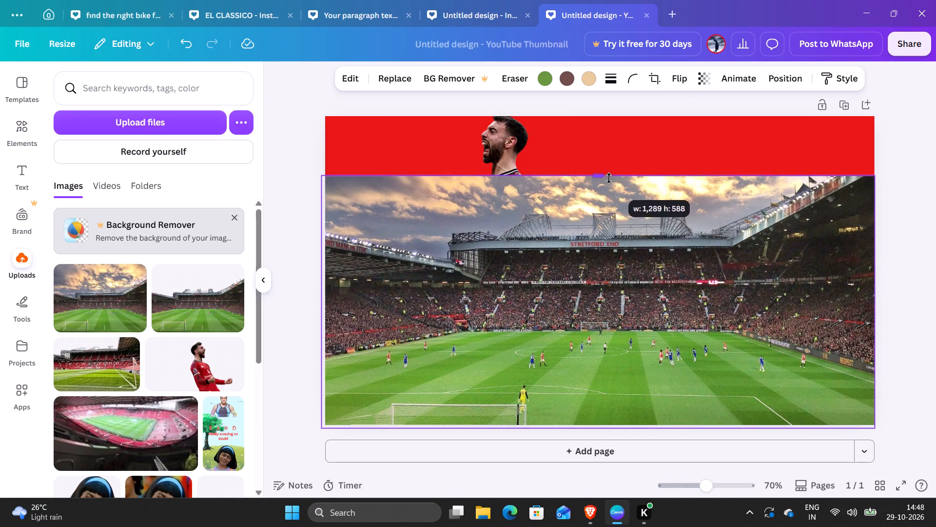
pyautogui.moveTo(609, 178); pyautogui.dragTo(619, 159)
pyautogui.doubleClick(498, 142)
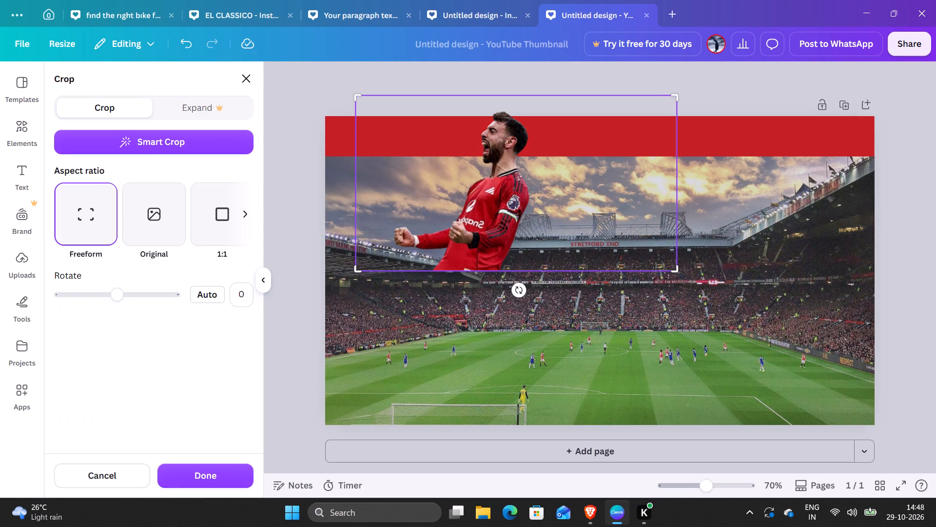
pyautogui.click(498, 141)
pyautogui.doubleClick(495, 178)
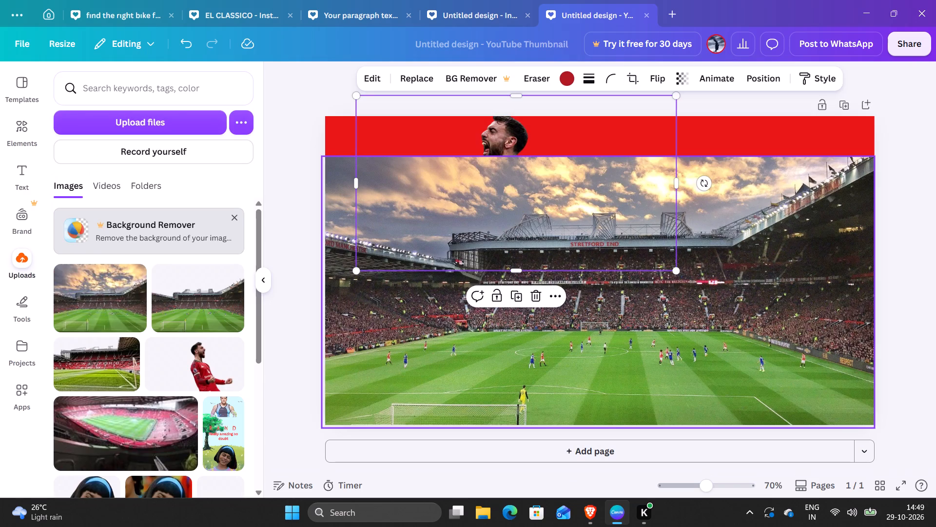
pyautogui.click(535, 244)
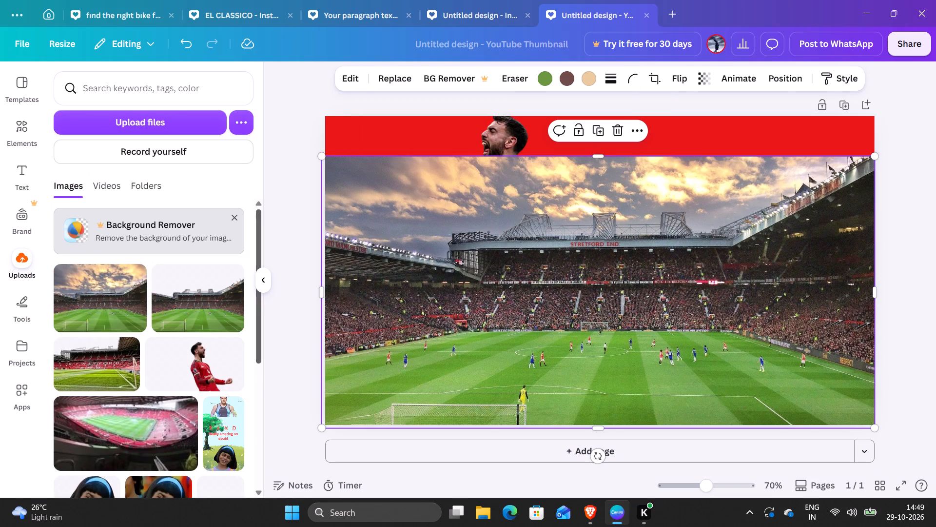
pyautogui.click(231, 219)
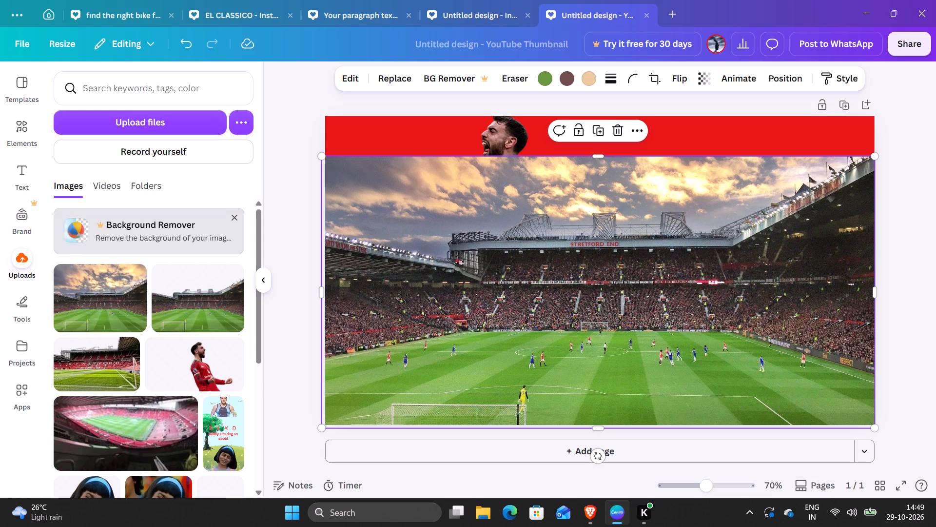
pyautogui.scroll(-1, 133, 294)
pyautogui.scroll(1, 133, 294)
# Switch to Brave and search for "background remover" in a new tab.
pyautogui.hotkey('alt', 'Tab')
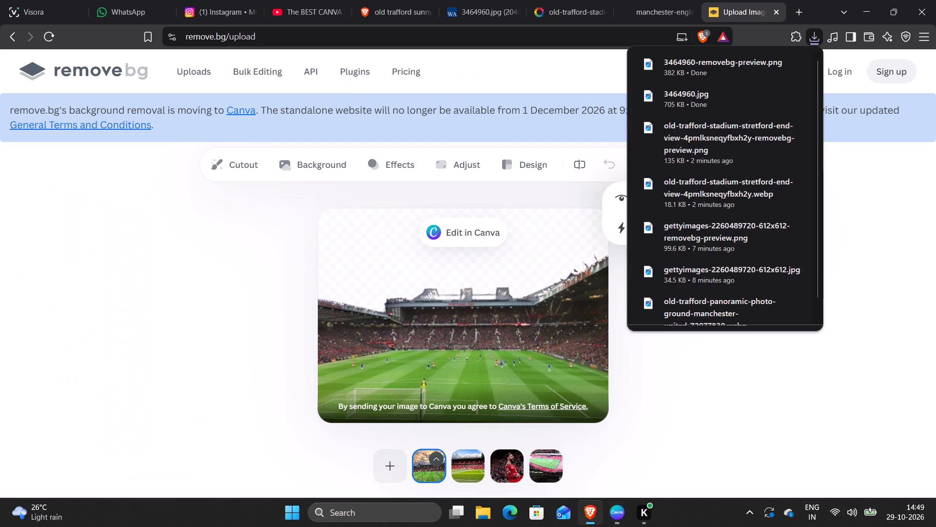
pyautogui.click(441, 73)
pyautogui.click(792, 15)
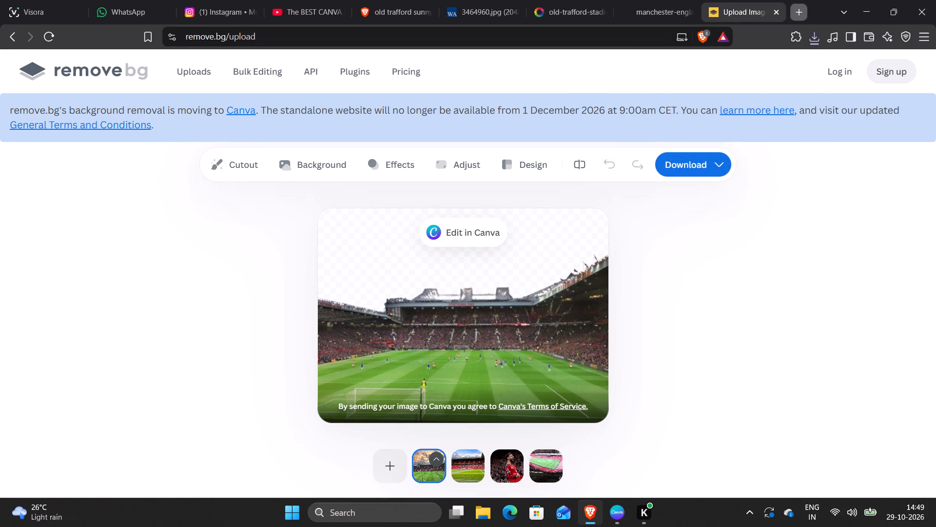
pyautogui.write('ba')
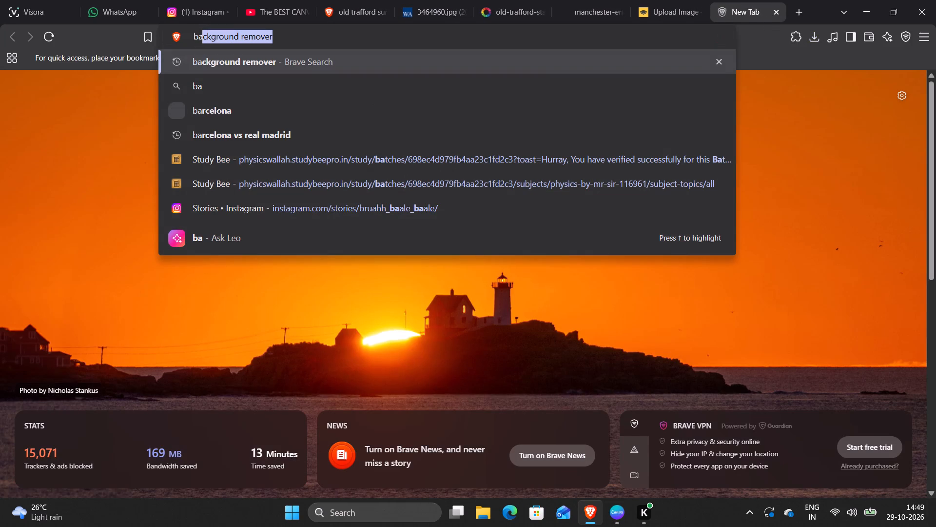
# Search the web for "background remover high quality free".
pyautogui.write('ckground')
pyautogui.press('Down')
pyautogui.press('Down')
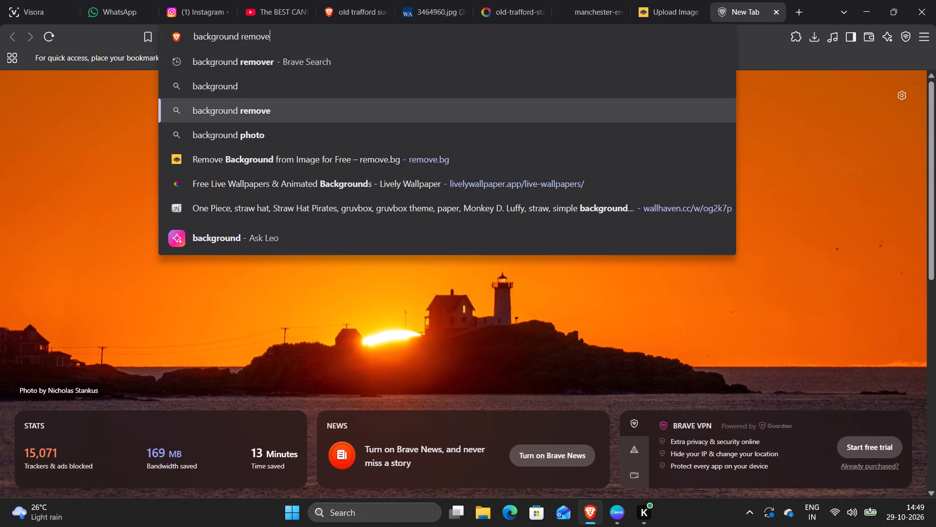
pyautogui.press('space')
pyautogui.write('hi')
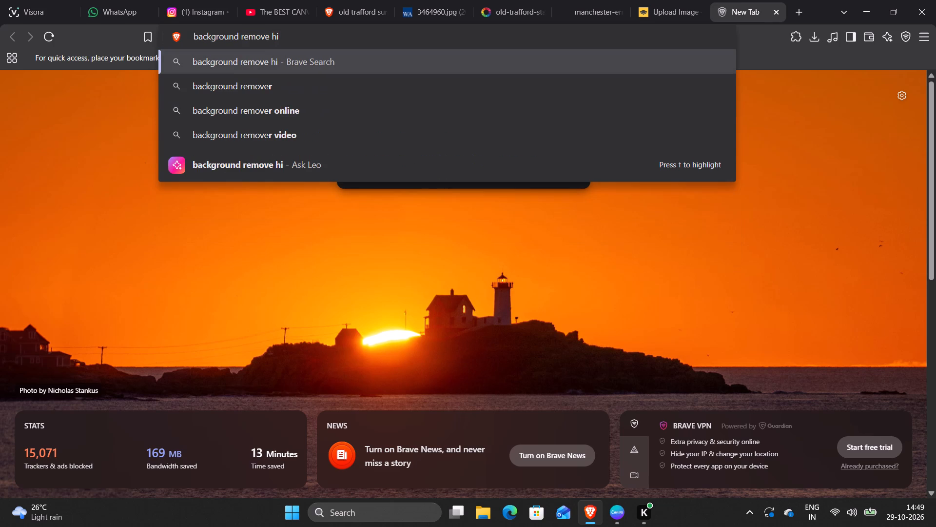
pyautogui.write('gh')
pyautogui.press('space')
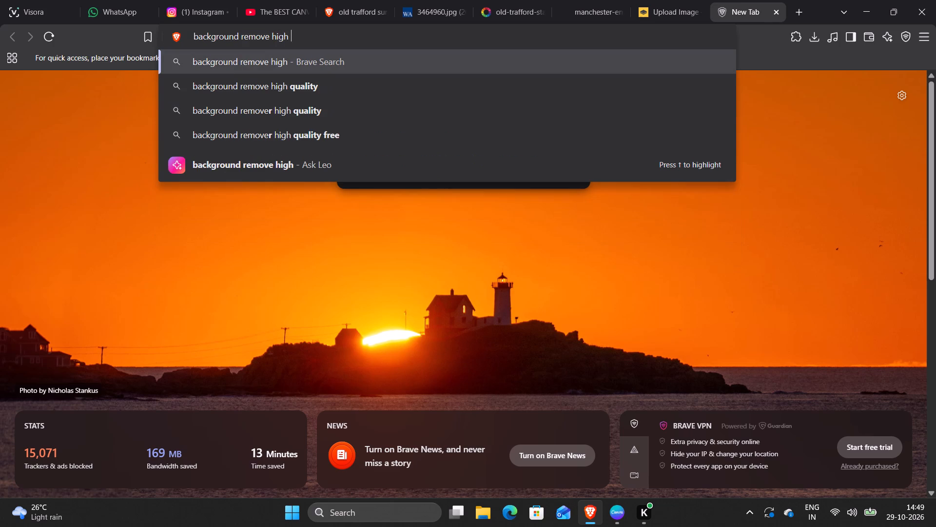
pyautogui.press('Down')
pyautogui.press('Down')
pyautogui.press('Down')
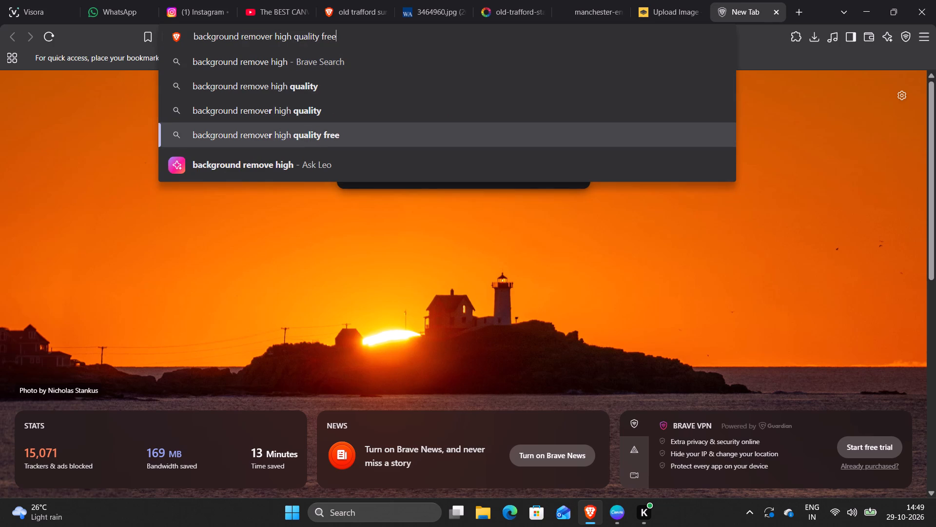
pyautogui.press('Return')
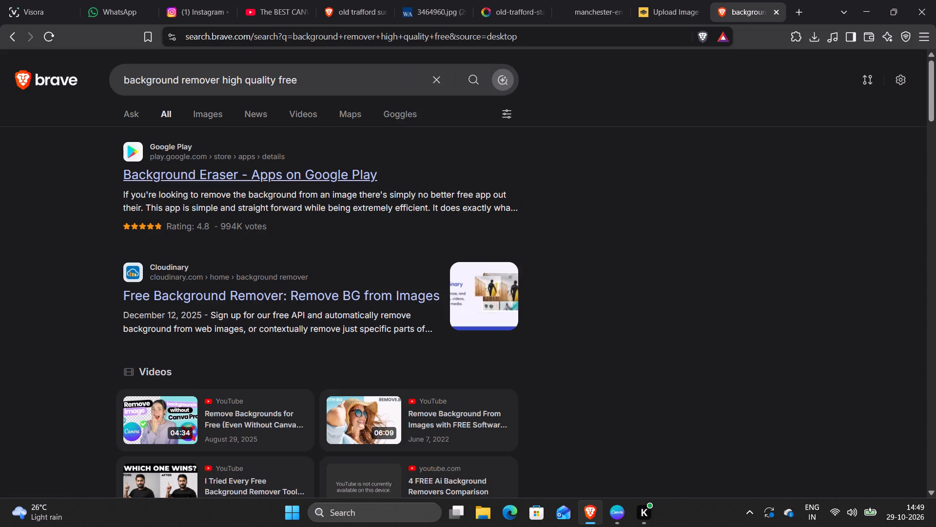
# Open Cloudinary's free background remover and upload the 3464960 JPG stadium photo from Downloads.
pyautogui.click(304, 304)
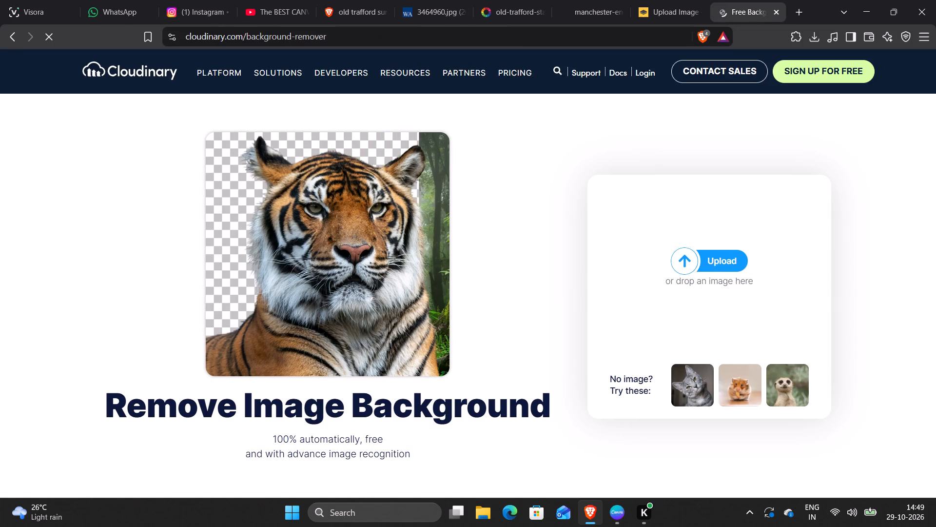
pyautogui.click(705, 259)
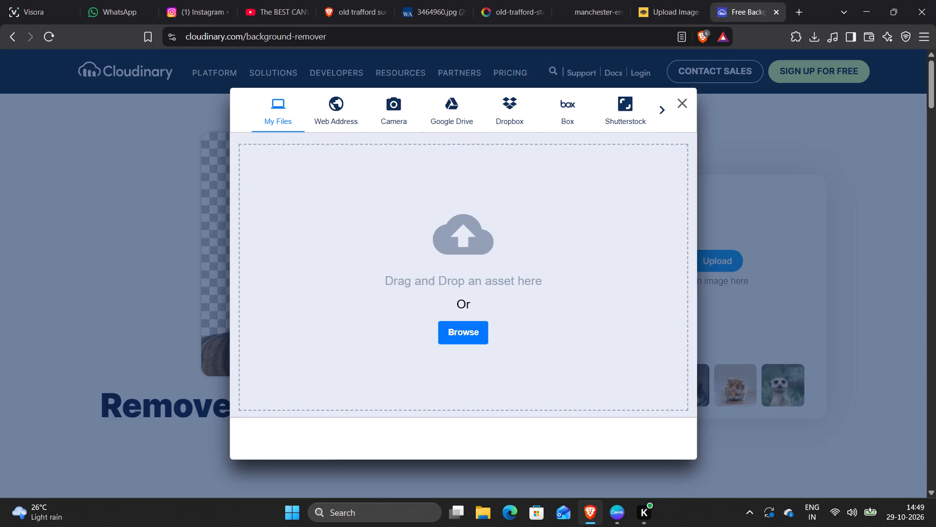
pyautogui.click(455, 336)
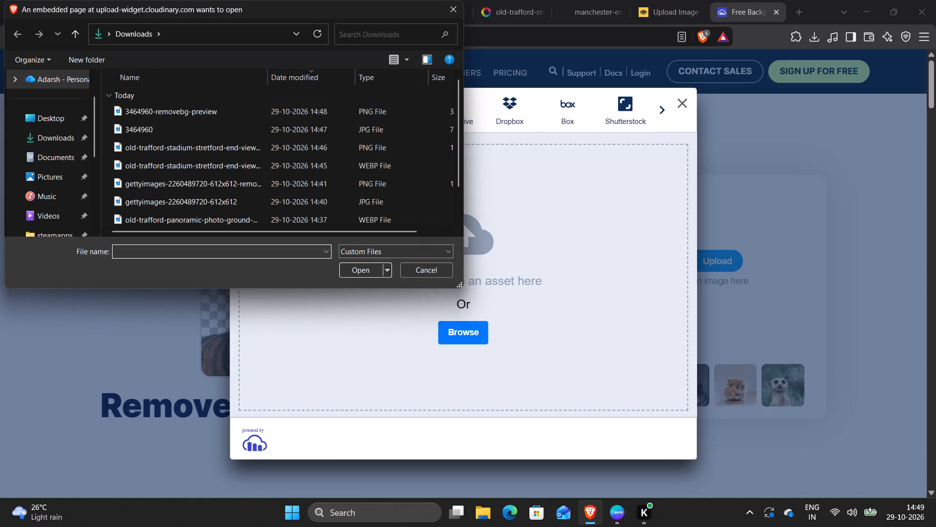
pyautogui.click(202, 129)
pyautogui.click(348, 267)
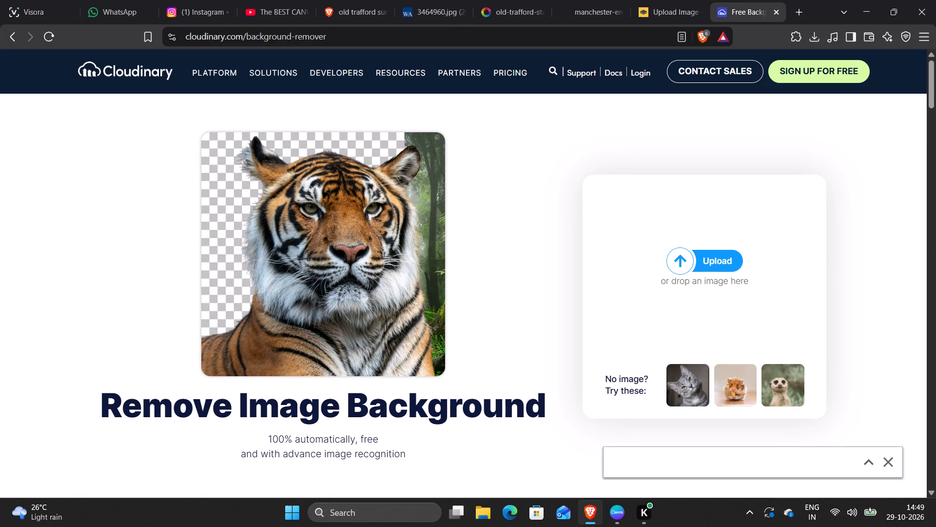
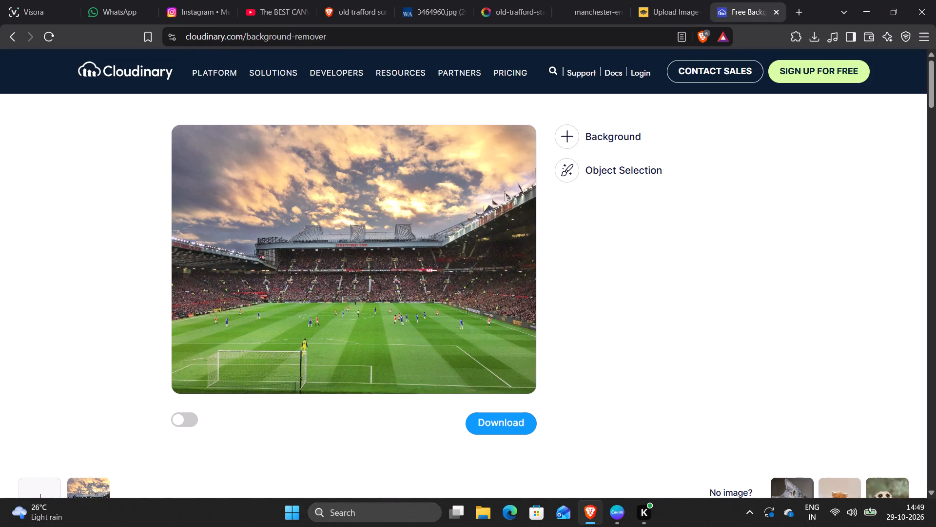
# Choose solid white as the replacement background colour for the Old Trafford photo in Cloudinary's background remover.
pyautogui.click(574, 142)
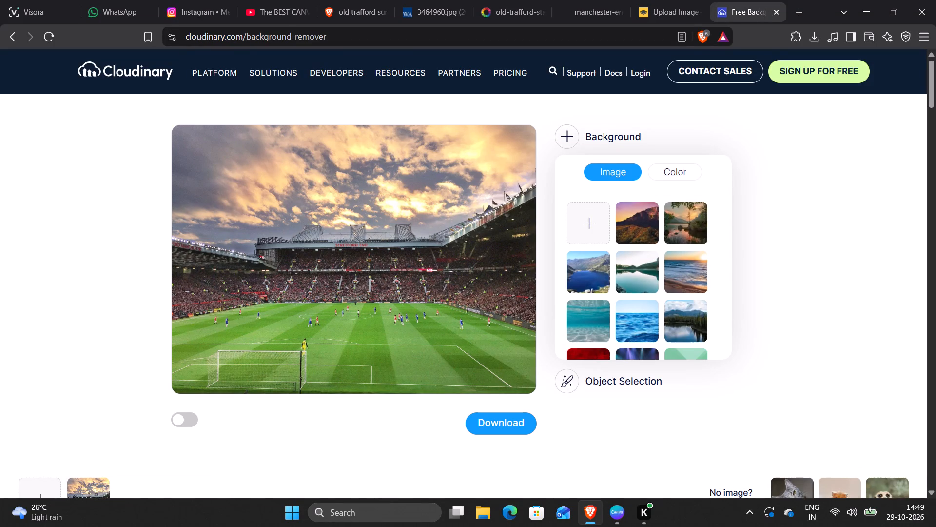
pyautogui.click(680, 176)
pyautogui.click(635, 218)
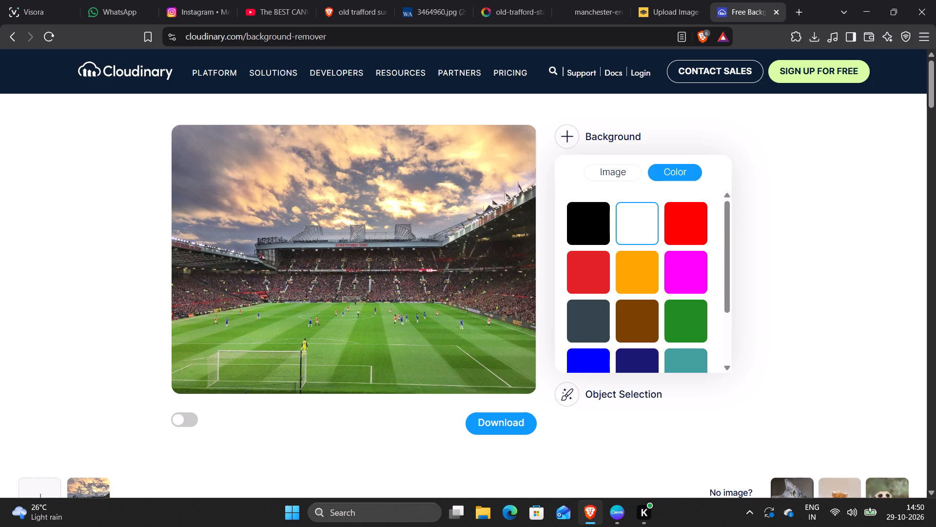
# Switch the Old Trafford photo's preview between the original and processed versions to compare them.
pyautogui.scroll(-2, 171, 415)
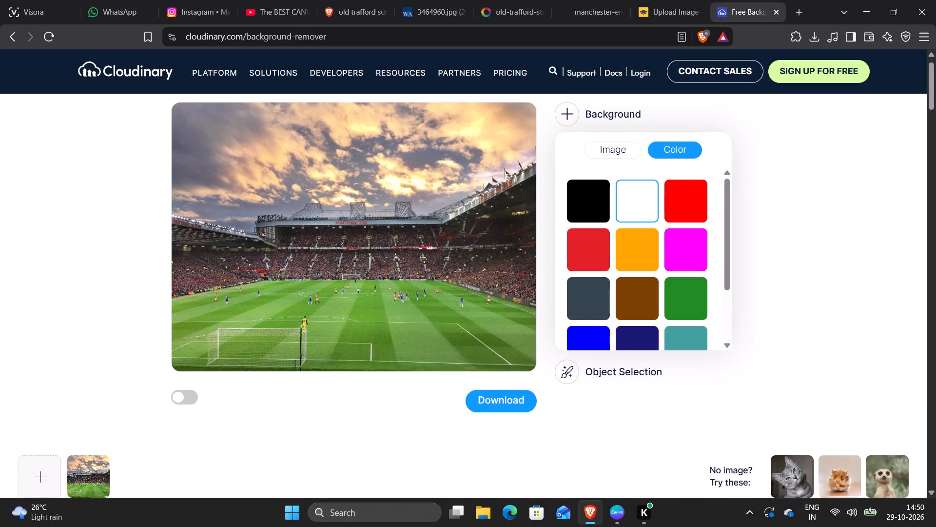
pyautogui.scroll(-1, 171, 415)
pyautogui.scroll(2, 192, 358)
pyautogui.click(191, 359)
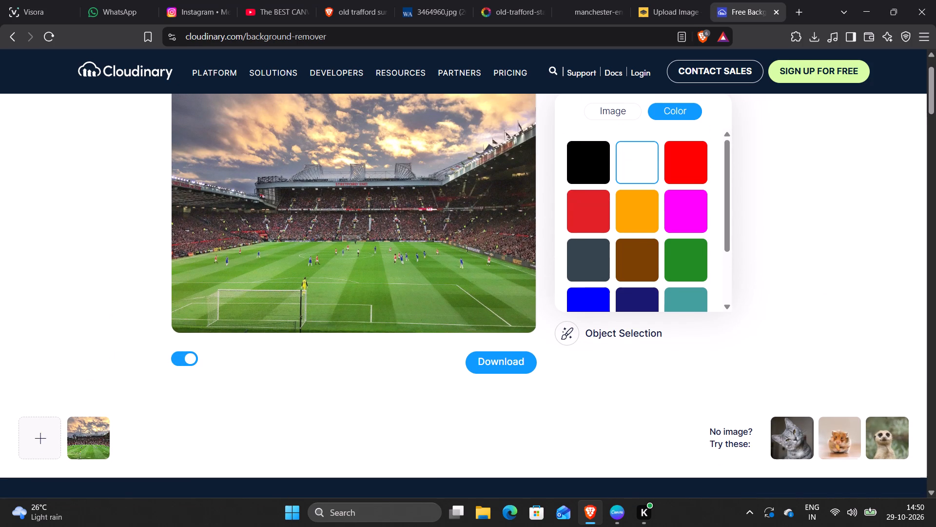
pyautogui.click(191, 359)
pyautogui.scroll(1, 444, 369)
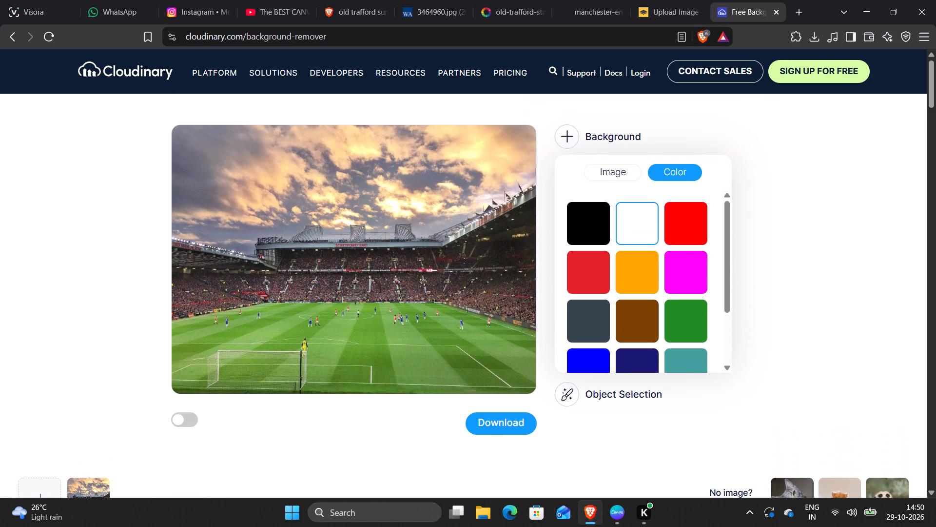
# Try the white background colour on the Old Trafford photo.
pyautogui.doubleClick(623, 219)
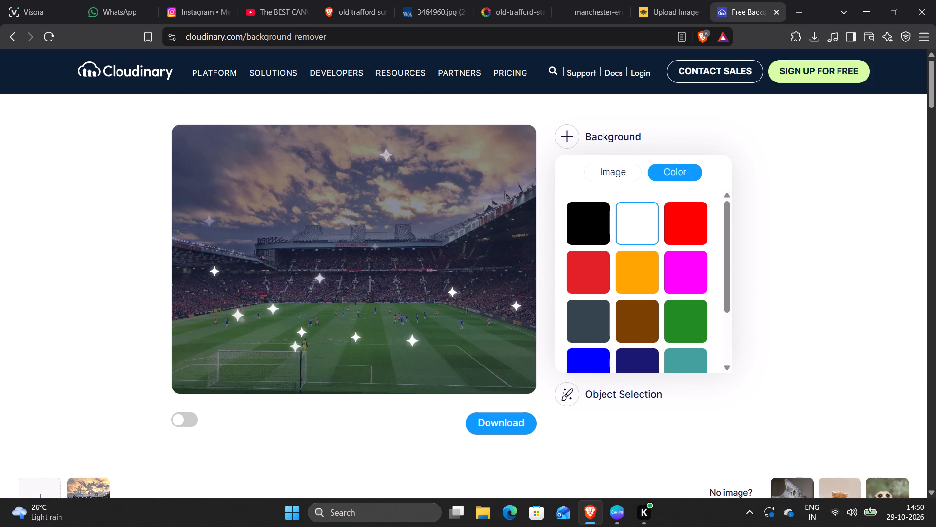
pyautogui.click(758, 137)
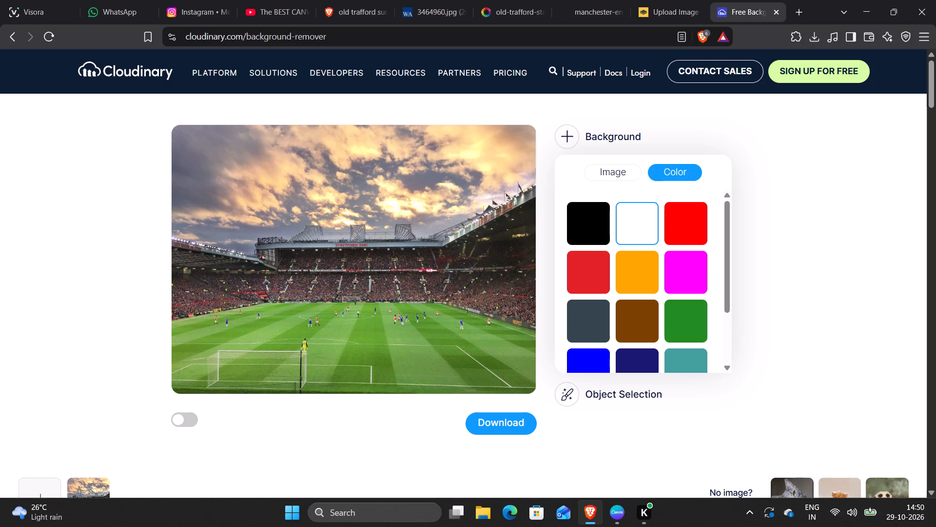
# Open the Object Selection options and examine the settings for the item to keep.
pyautogui.click(587, 416)
pyautogui.click(594, 383)
pyautogui.click(594, 393)
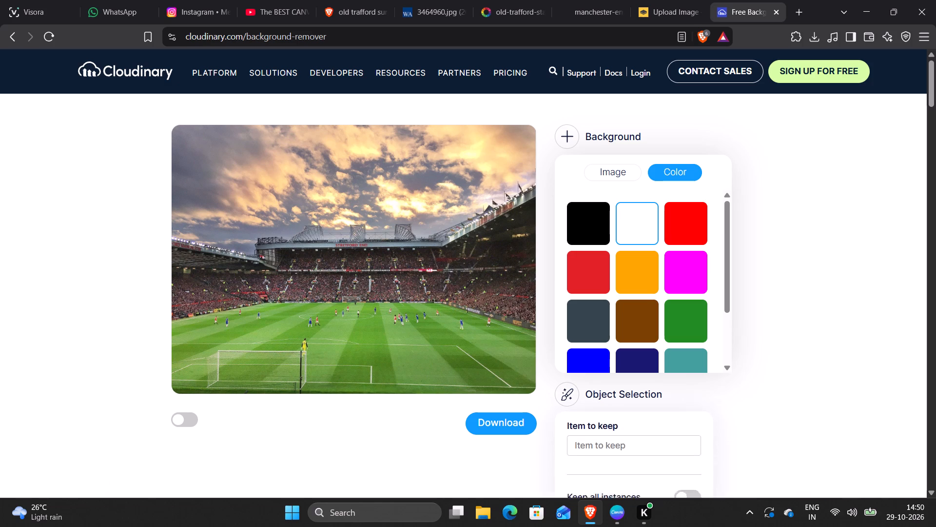
pyautogui.click(594, 393)
pyautogui.scroll(-2, 594, 393)
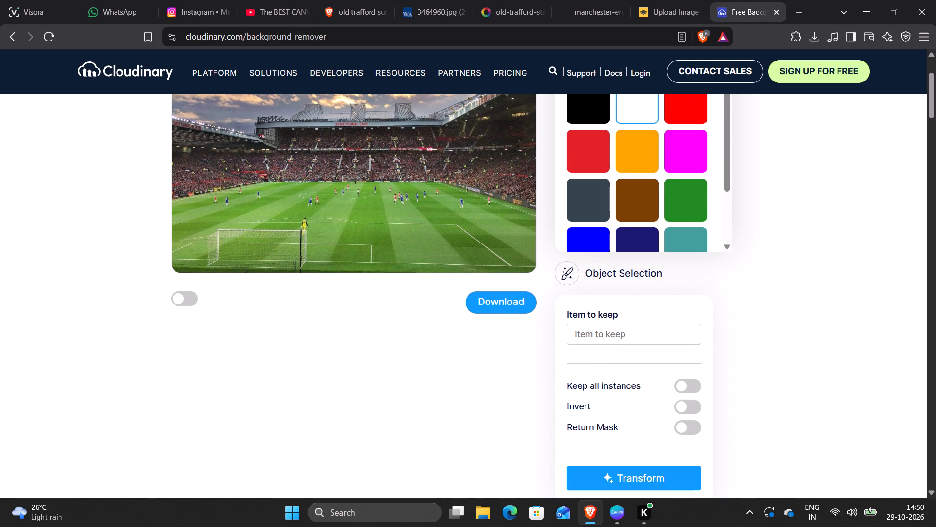
pyautogui.scroll(6, 732, 401)
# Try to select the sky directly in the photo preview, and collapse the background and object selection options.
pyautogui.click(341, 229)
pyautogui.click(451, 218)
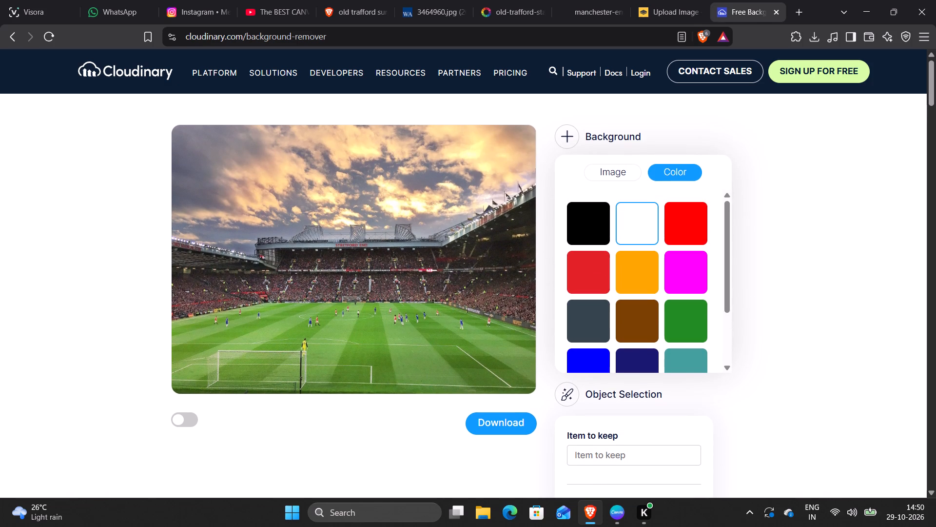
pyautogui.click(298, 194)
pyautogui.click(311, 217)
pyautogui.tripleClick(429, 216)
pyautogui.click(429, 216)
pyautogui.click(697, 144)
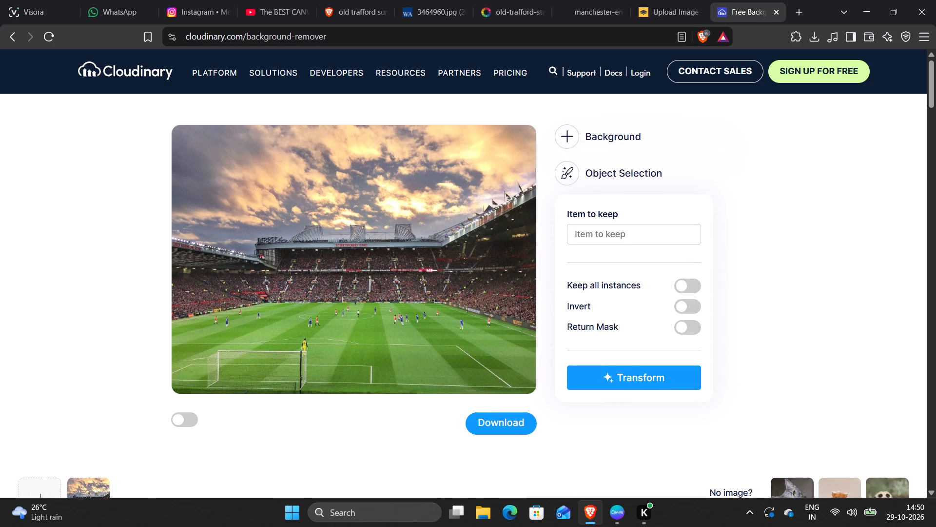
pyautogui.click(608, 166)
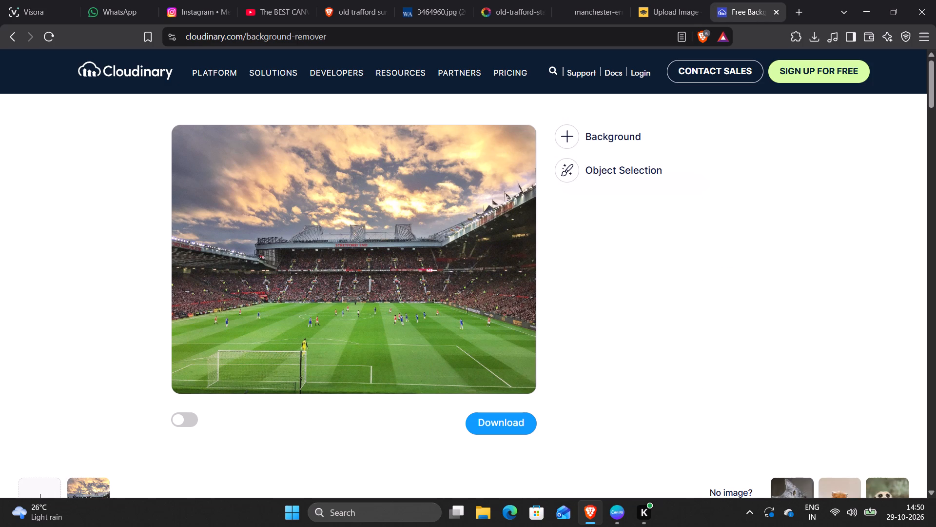
# Set the Old Trafford photo's background colour to black.
pyautogui.click(566, 134)
pyautogui.click(594, 227)
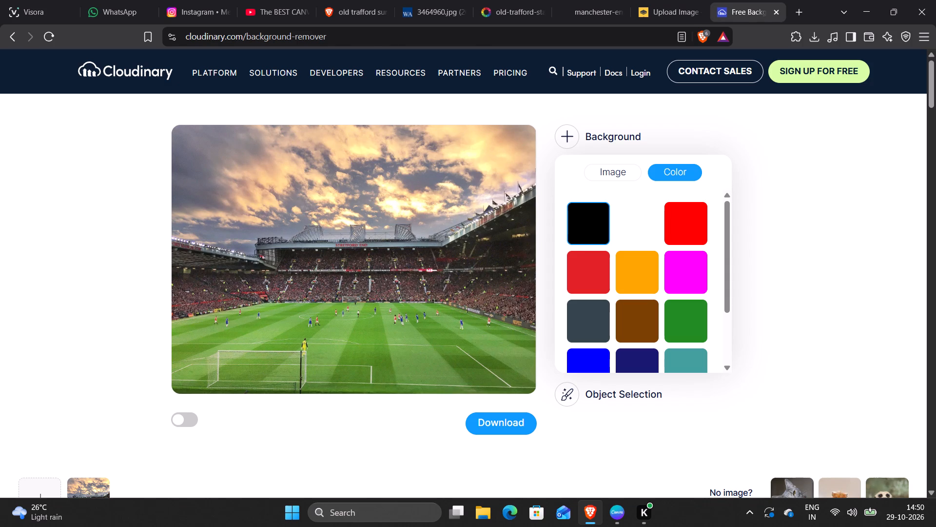
# Leave the Cloudinary background remover and look further through the background remover search results for another free tool.
pyautogui.click(12, 30)
pyautogui.scroll(-3, 182, 234)
pyautogui.scroll(-6, 205, 330)
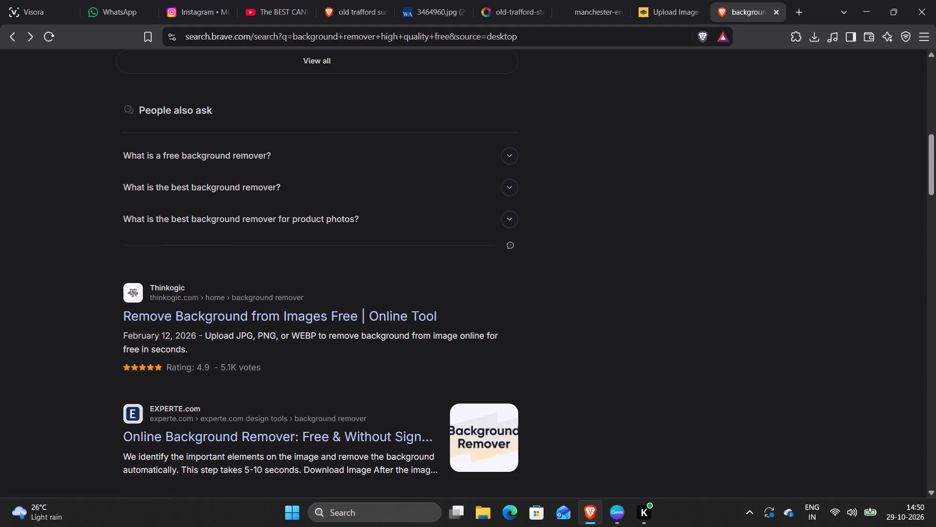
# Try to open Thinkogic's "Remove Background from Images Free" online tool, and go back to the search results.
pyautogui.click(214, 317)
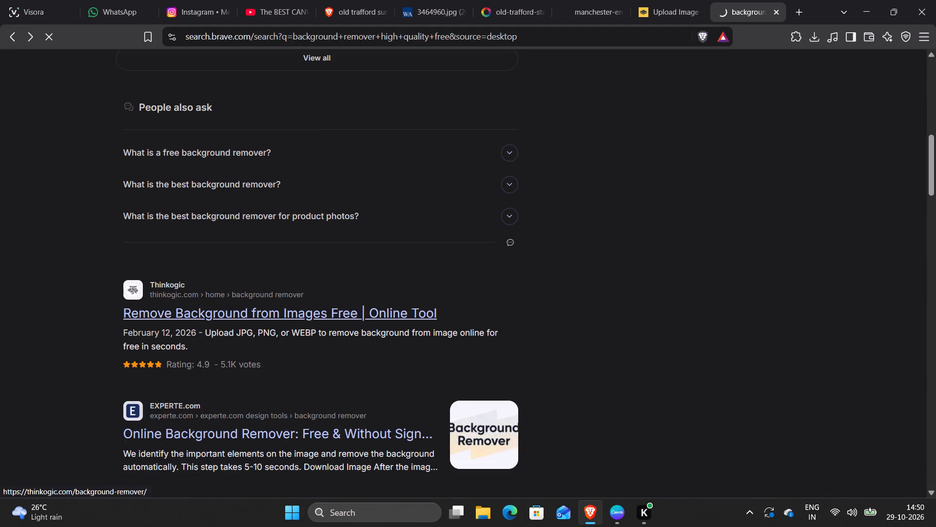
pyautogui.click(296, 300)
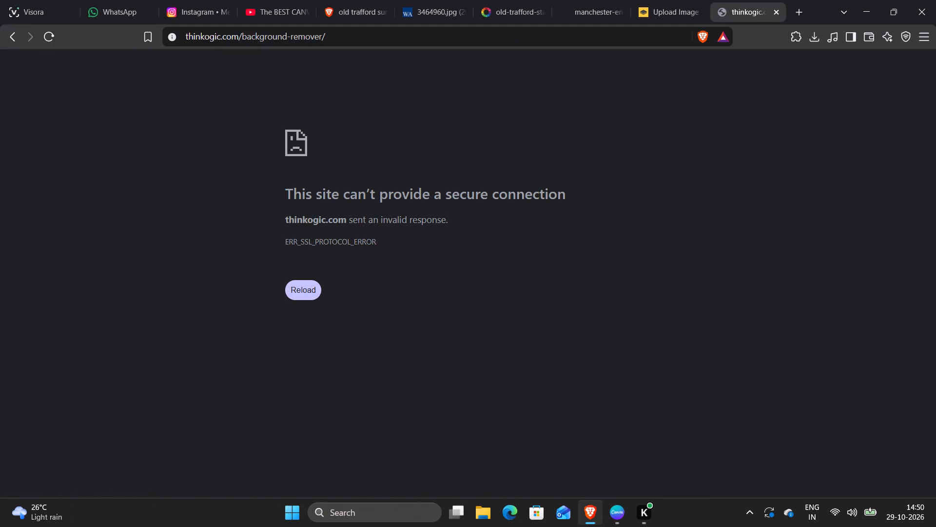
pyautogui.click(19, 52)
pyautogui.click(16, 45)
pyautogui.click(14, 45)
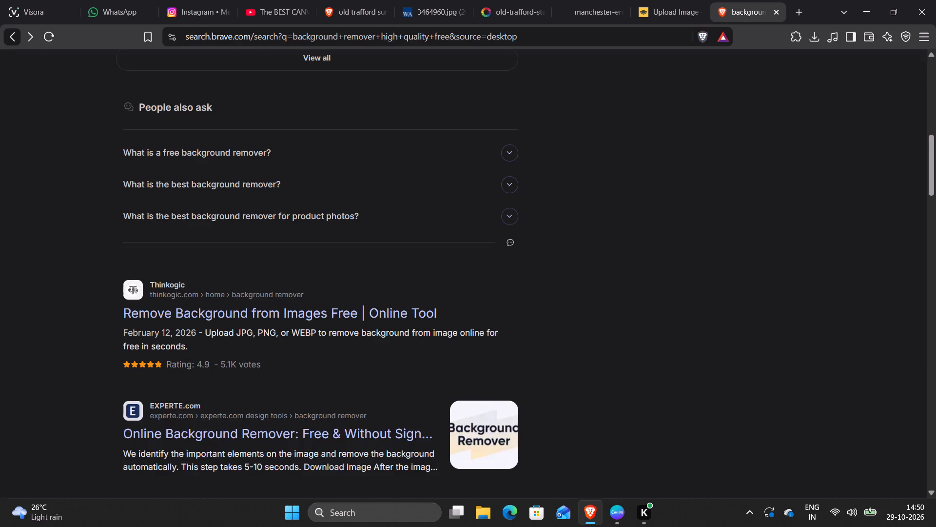
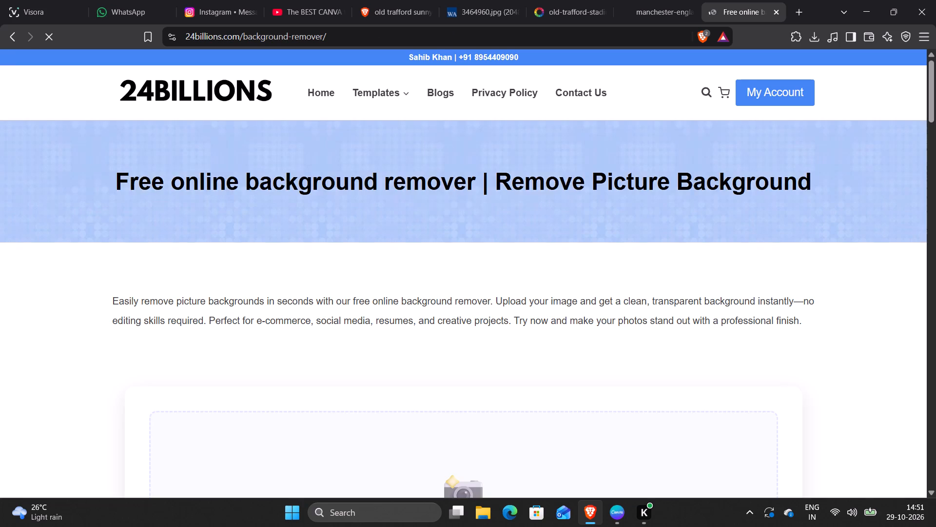
# Upload the Old Trafford photo 3464960 (JPG) from the Downloads folder to the 24Billions background remover.
pyautogui.scroll(-3, 661, 234)
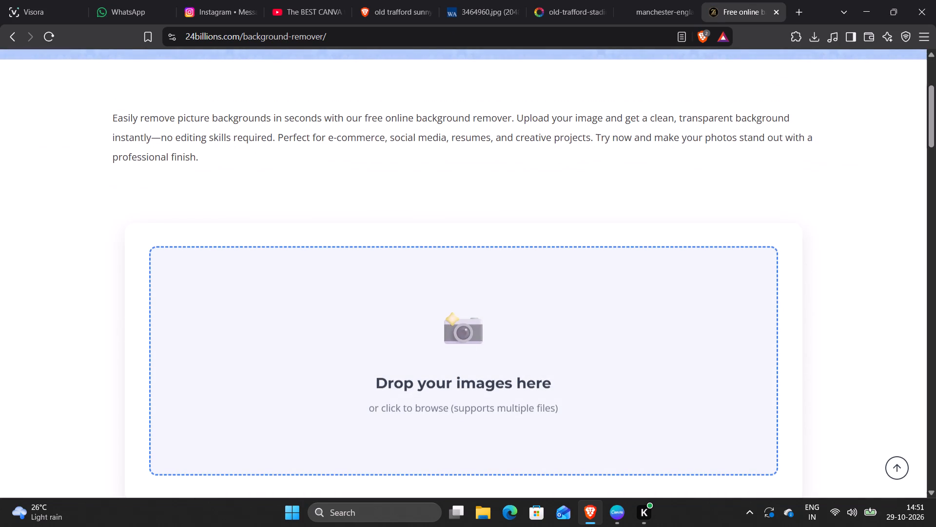
pyautogui.click(470, 324)
pyautogui.click(346, 137)
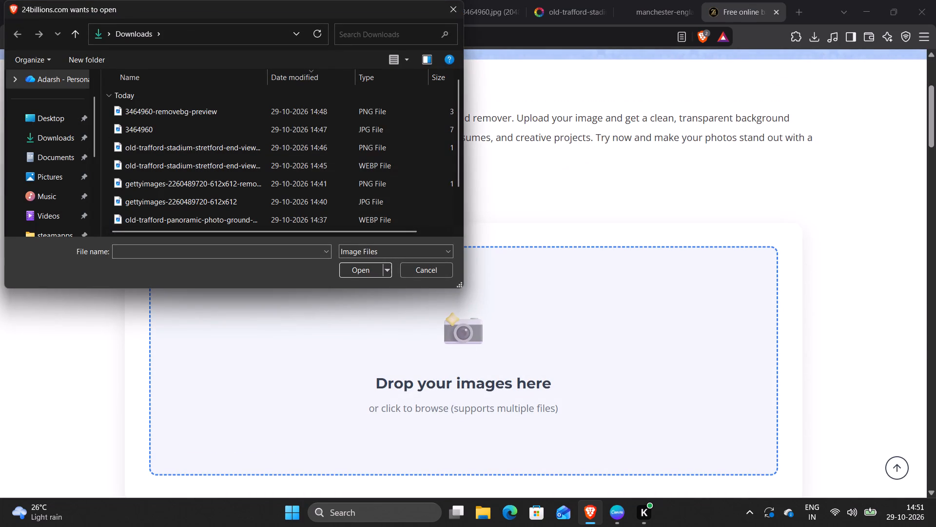
pyautogui.click(351, 128)
pyautogui.click(359, 276)
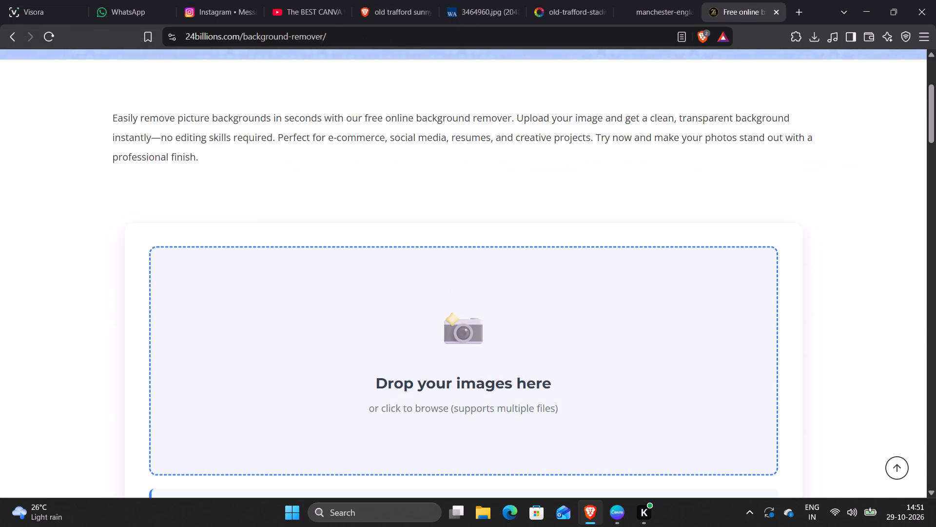
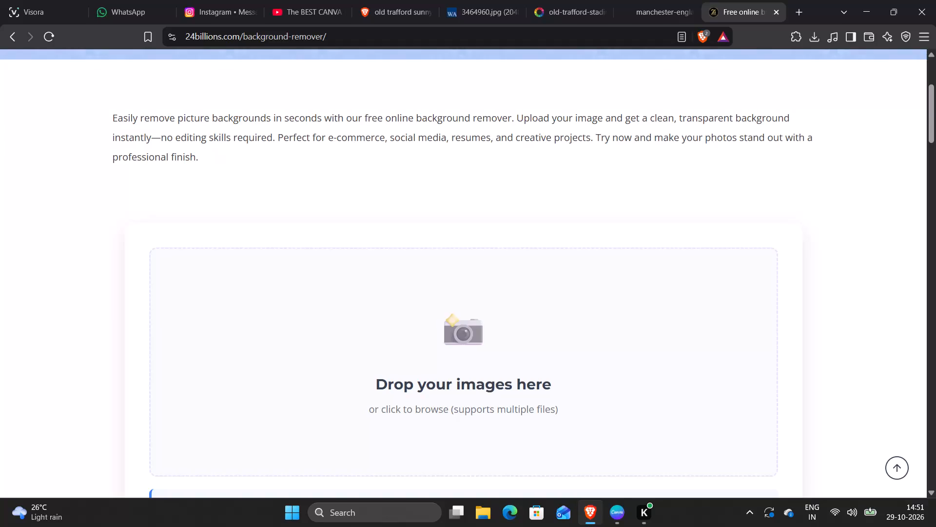
# Check the background removal progress for the uploaded stadium photo 3464960.jpg.
pyautogui.scroll(-5, 567, 208)
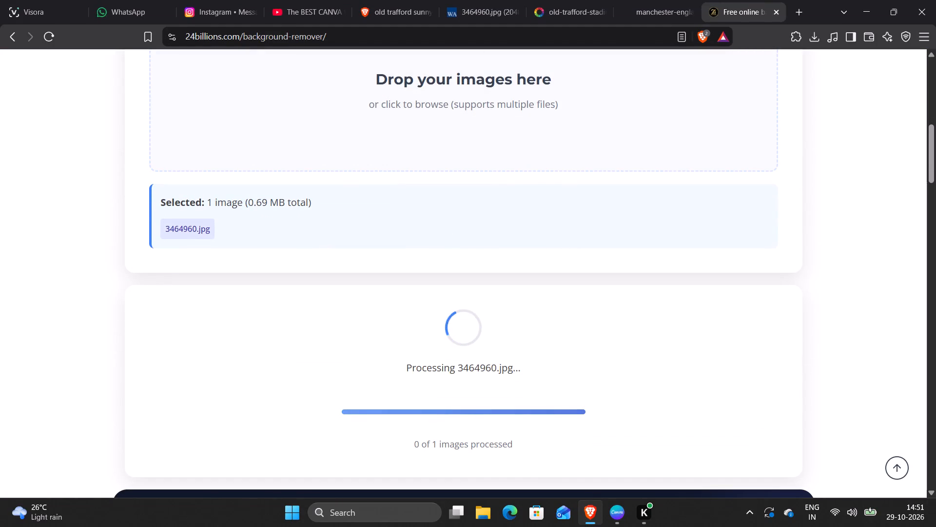
pyautogui.scroll(-6, 565, 218)
pyautogui.scroll(4, 565, 218)
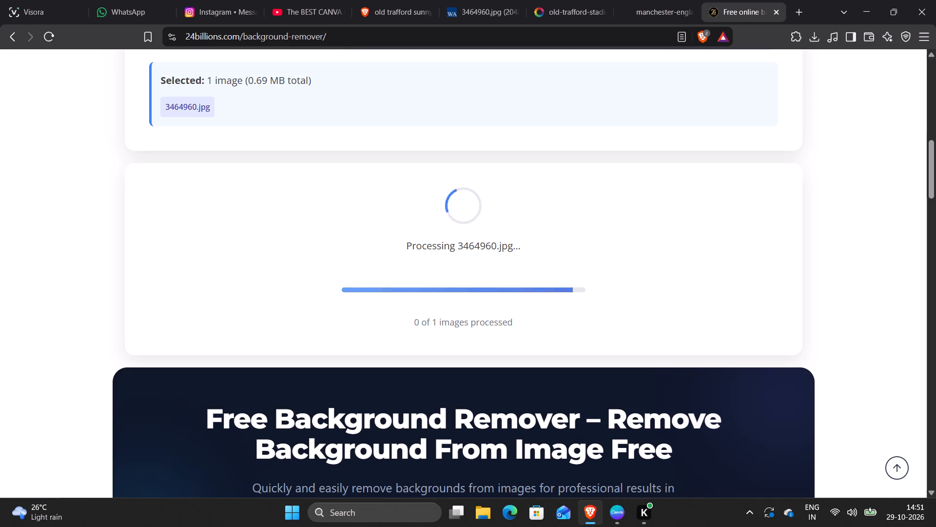
# Switch to Canva, to the YouTube Thumbnail design with the Old Trafford photo.
pyautogui.click(618, 506)
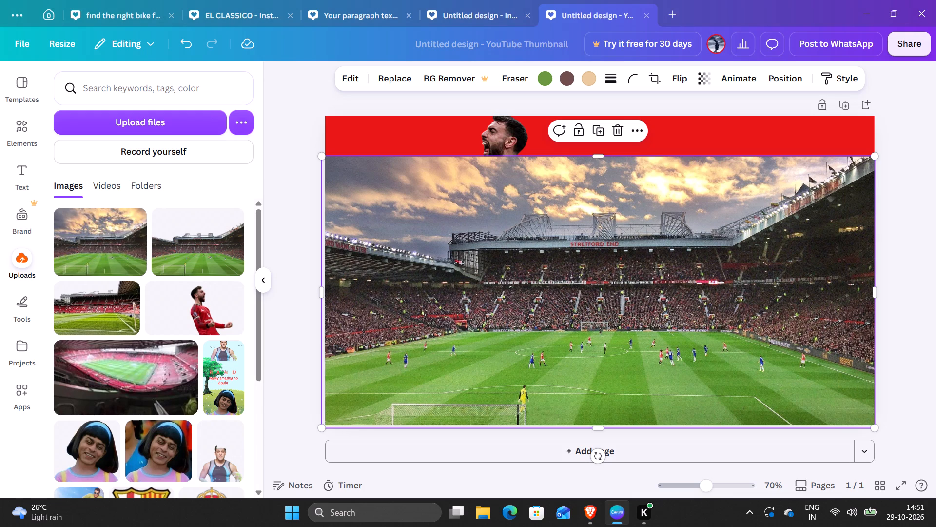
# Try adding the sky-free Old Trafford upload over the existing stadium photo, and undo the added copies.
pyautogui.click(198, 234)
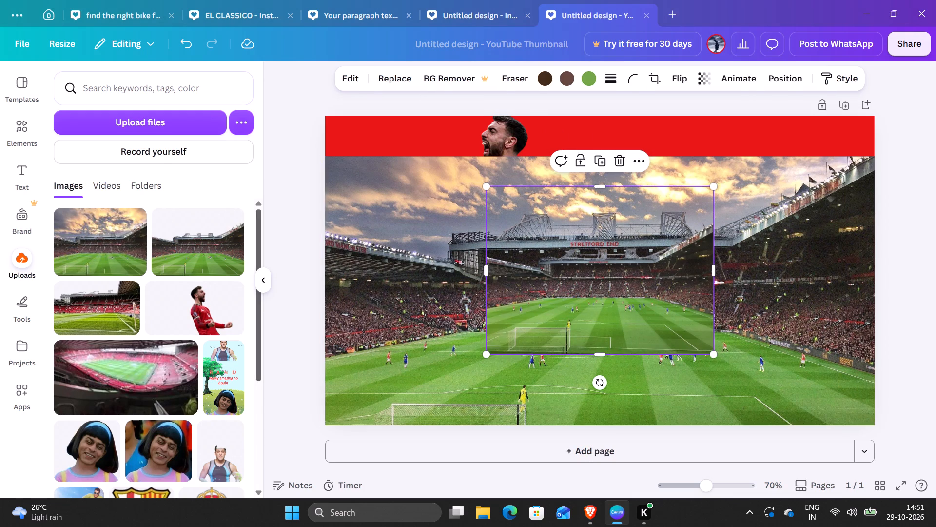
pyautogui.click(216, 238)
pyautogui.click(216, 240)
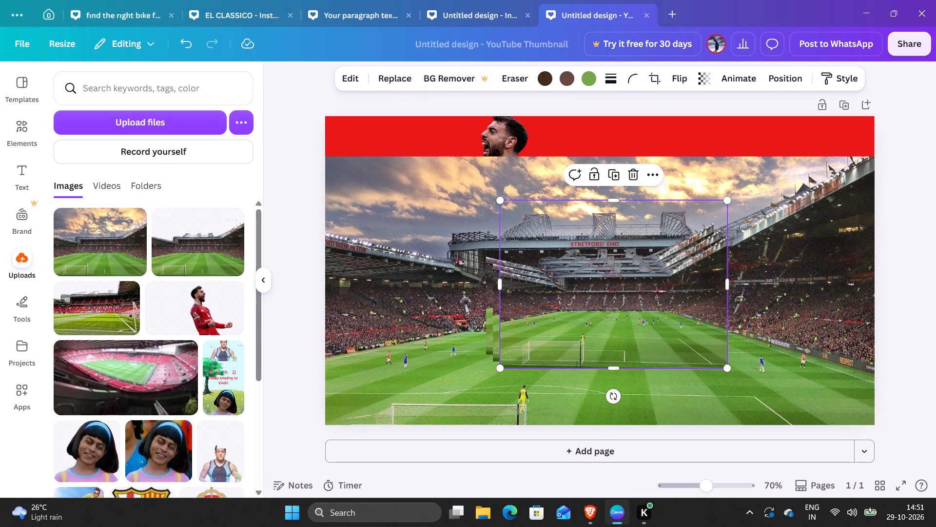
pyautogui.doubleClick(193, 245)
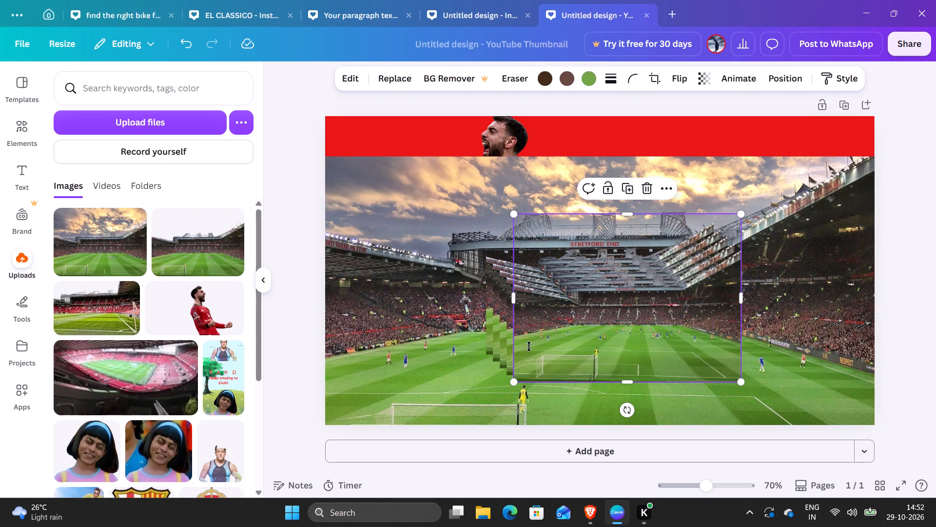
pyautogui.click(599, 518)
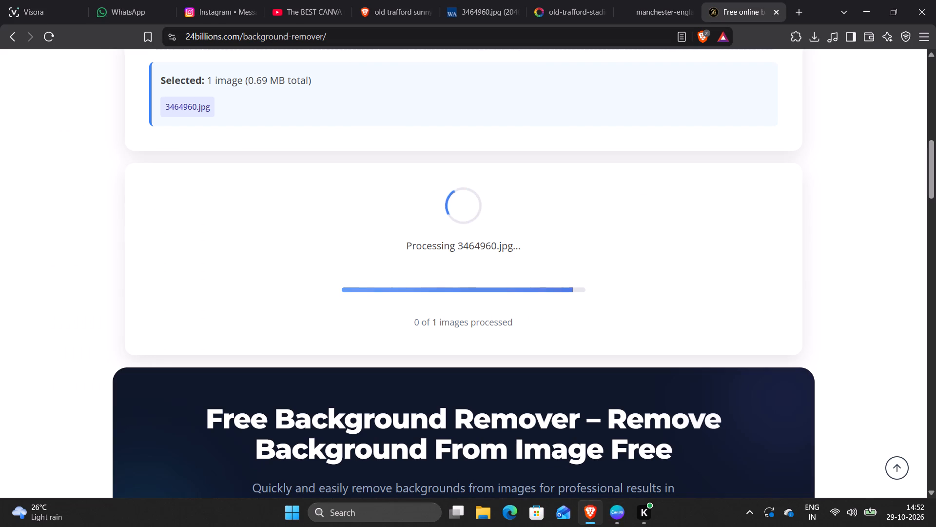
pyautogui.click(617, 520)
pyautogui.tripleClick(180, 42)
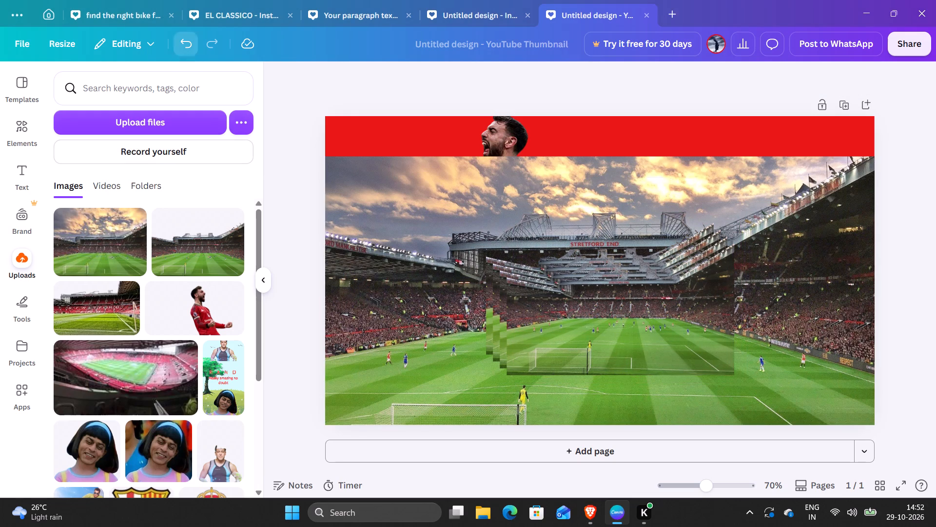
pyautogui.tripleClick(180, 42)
# Delete the full Old Trafford photo with the cloudy sky and add the uploaded sky-free stadium cutout in its place.
pyautogui.click(377, 204)
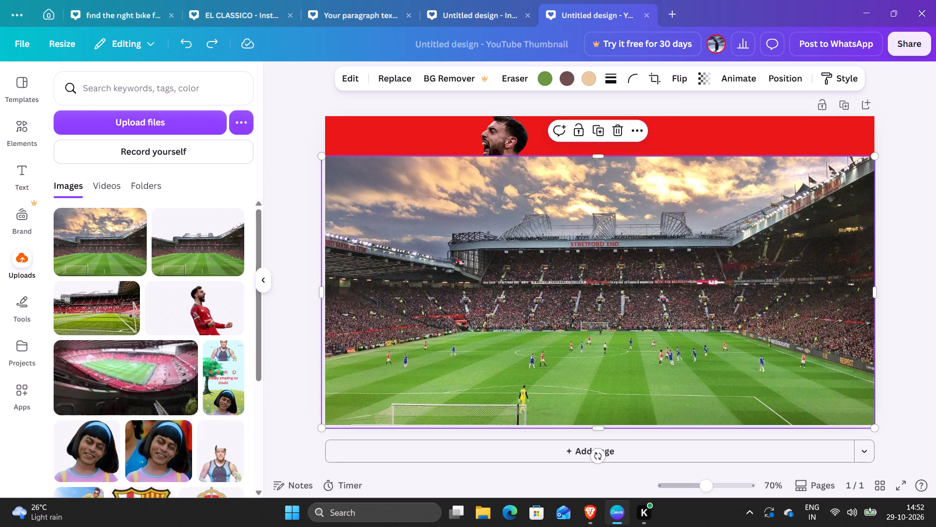
pyautogui.click(622, 130)
pyautogui.click(183, 239)
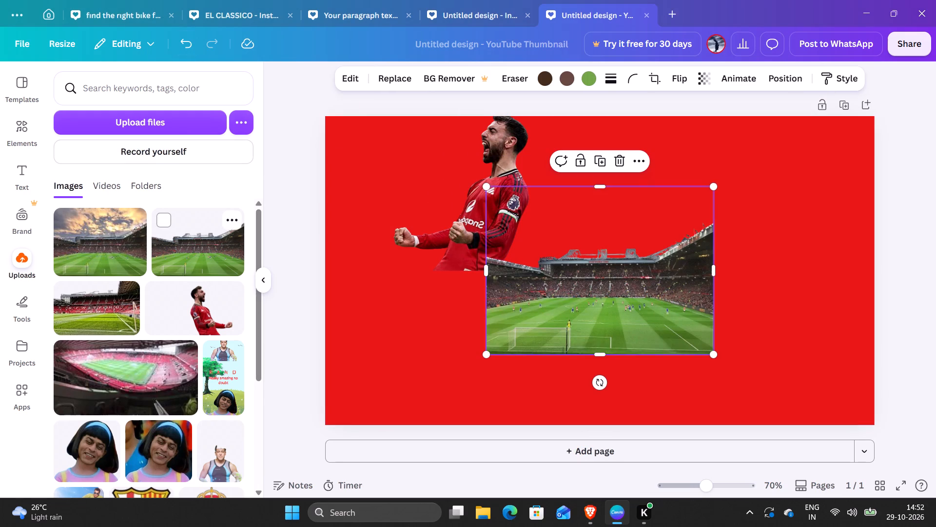
# Switch to Brave to check the background removal progress of 3464960.jpg, and return to Canva.
pyautogui.click(598, 520)
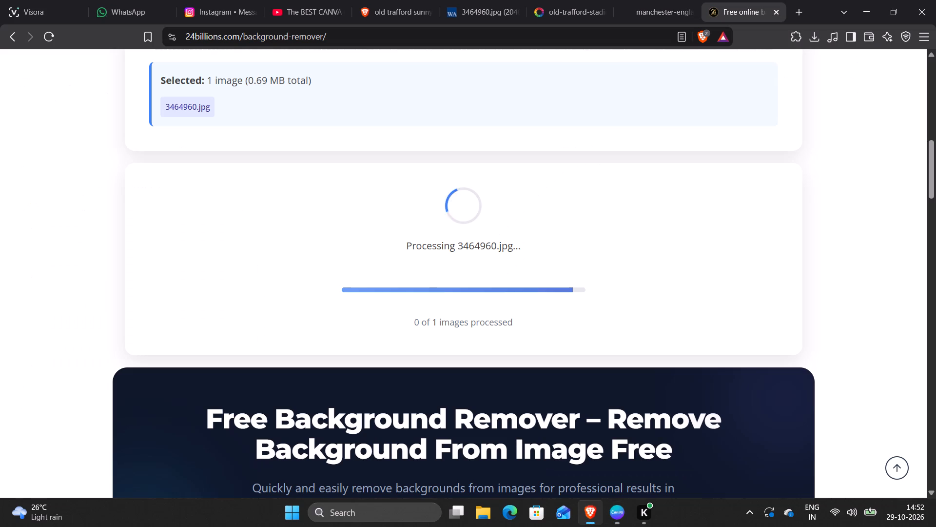
pyautogui.scroll(2, 587, 444)
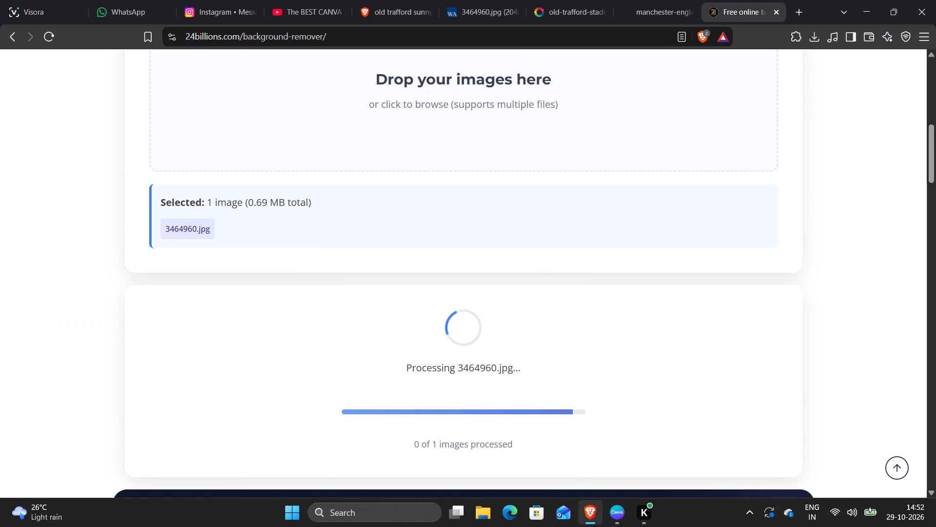
pyautogui.click(589, 522)
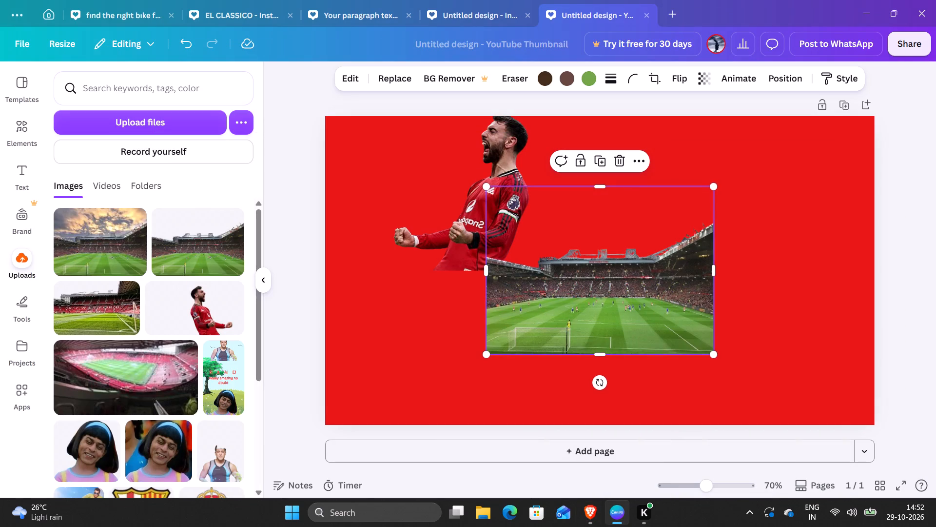
# Enlarge the sky-free stadium cutout to a height of about 551, reaching the page's bottom edge and just past its right edge.
pyautogui.moveTo(487, 271); pyautogui.dragTo(398, 268)
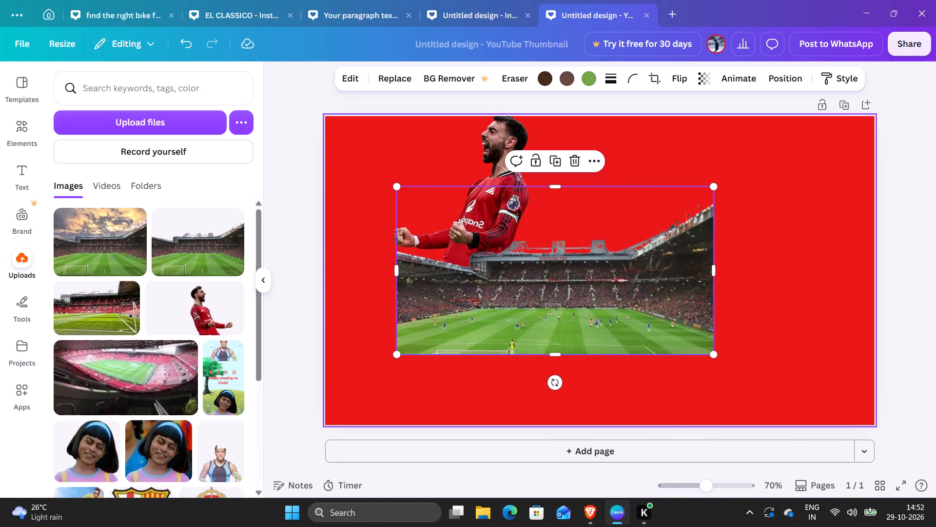
pyautogui.moveTo(555, 352); pyautogui.dragTo(554, 421)
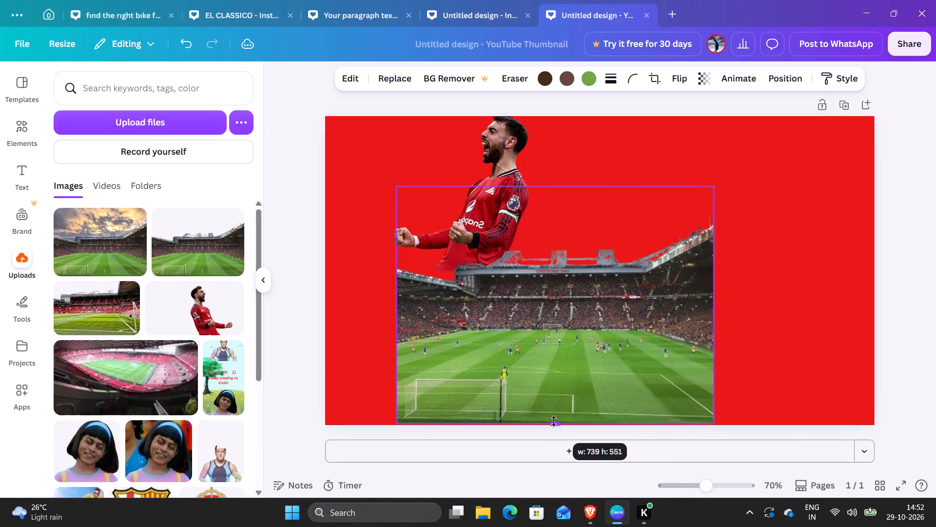
pyautogui.moveTo(554, 421); pyautogui.dragTo(554, 423)
pyautogui.moveTo(716, 312); pyautogui.dragTo(887, 313)
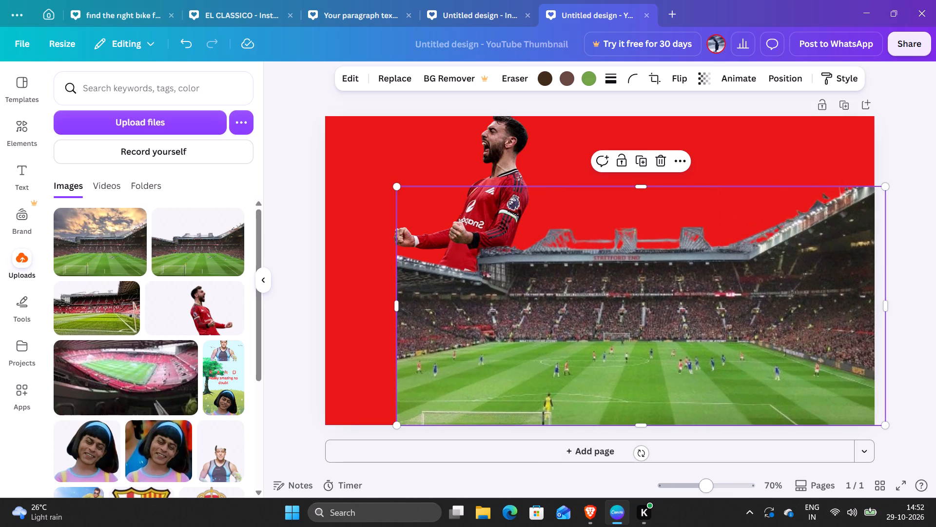
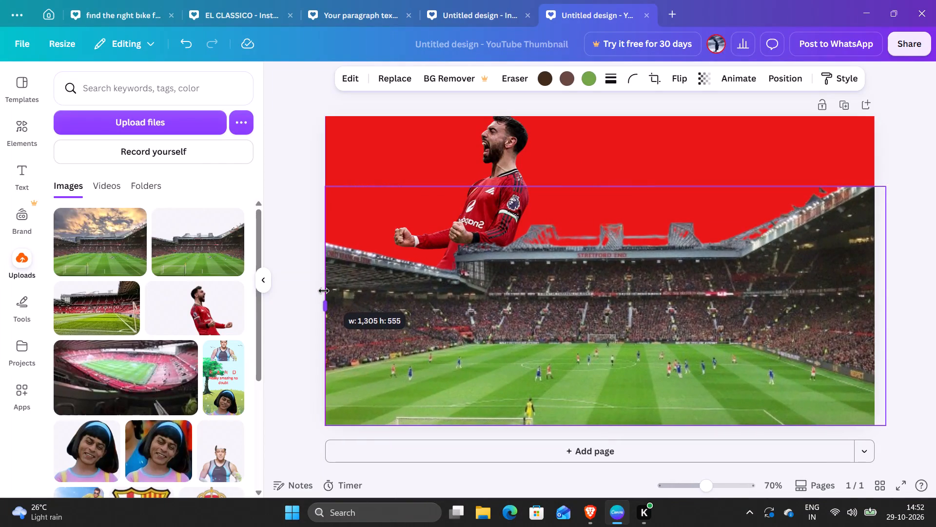
# Raise the stadium cutout flush with the page's right edge and extend its lower side to the page's bottom edge, about 604 high.
pyautogui.moveTo(487, 195); pyautogui.dragTo(475, 193)
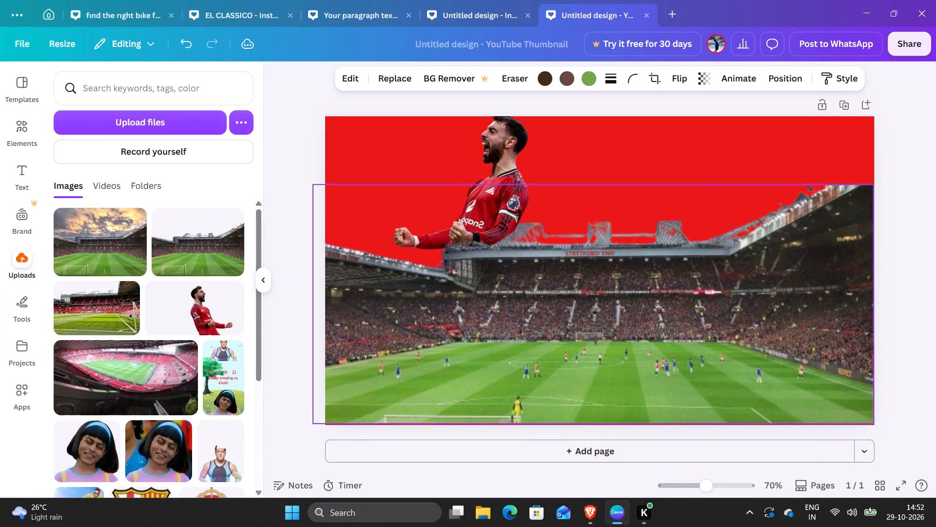
pyautogui.moveTo(475, 193); pyautogui.dragTo(476, 171)
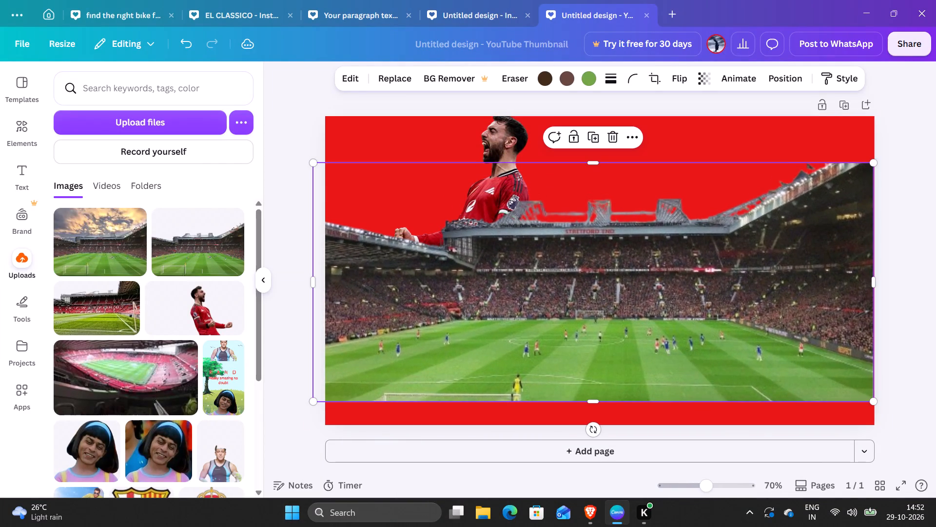
pyautogui.moveTo(592, 402); pyautogui.dragTo(586, 426)
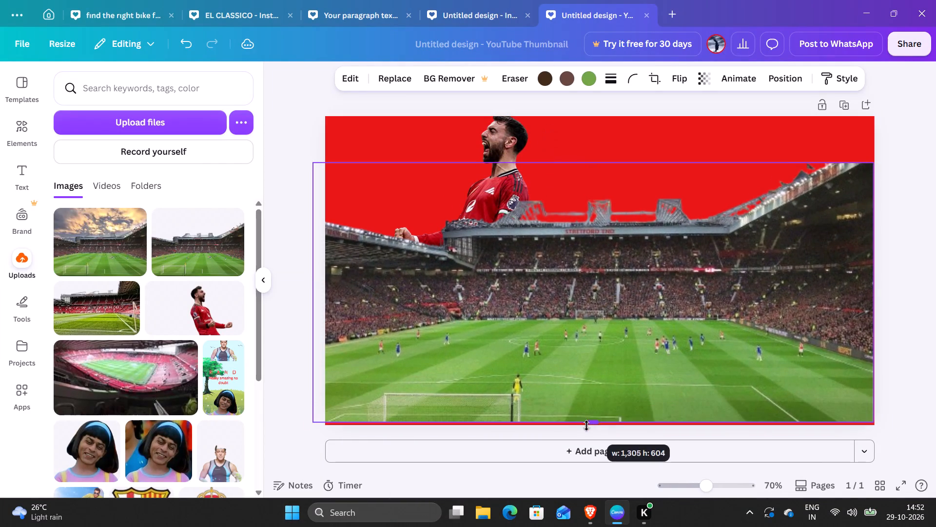
pyautogui.moveTo(586, 426); pyautogui.dragTo(586, 427)
# Switch to Brave, examine the background removal result for 3464960.jpg, and return to the background remover search results.
pyautogui.click(593, 516)
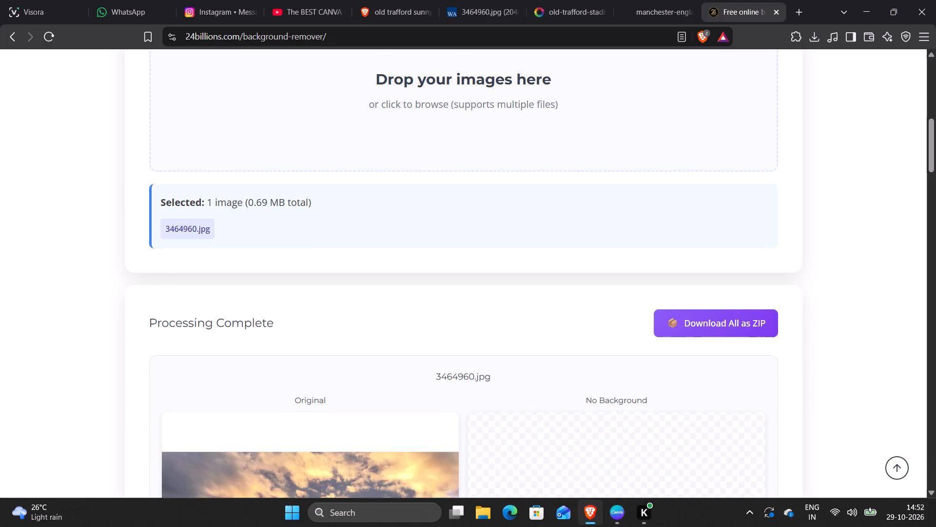
pyautogui.scroll(-6, 607, 385)
pyautogui.scroll(2, 604, 380)
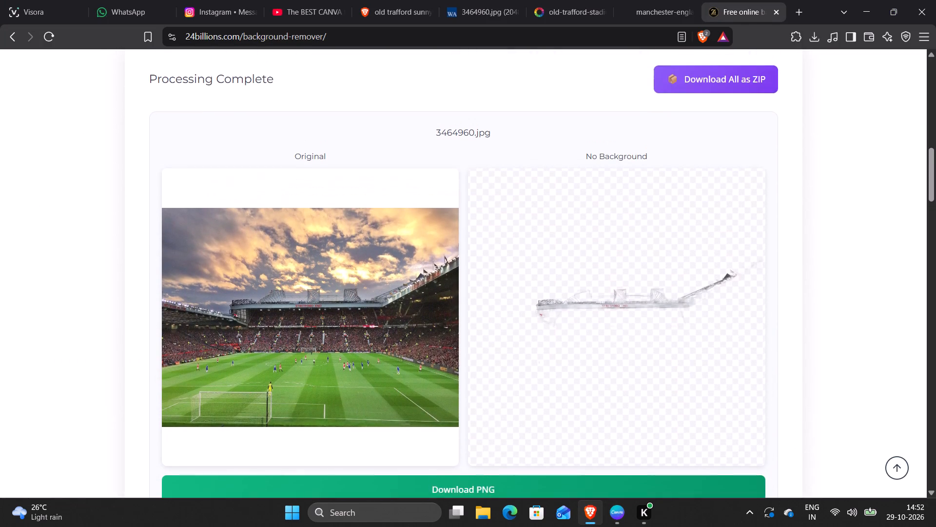
pyautogui.scroll(-1, 604, 396)
pyautogui.scroll(2, 604, 381)
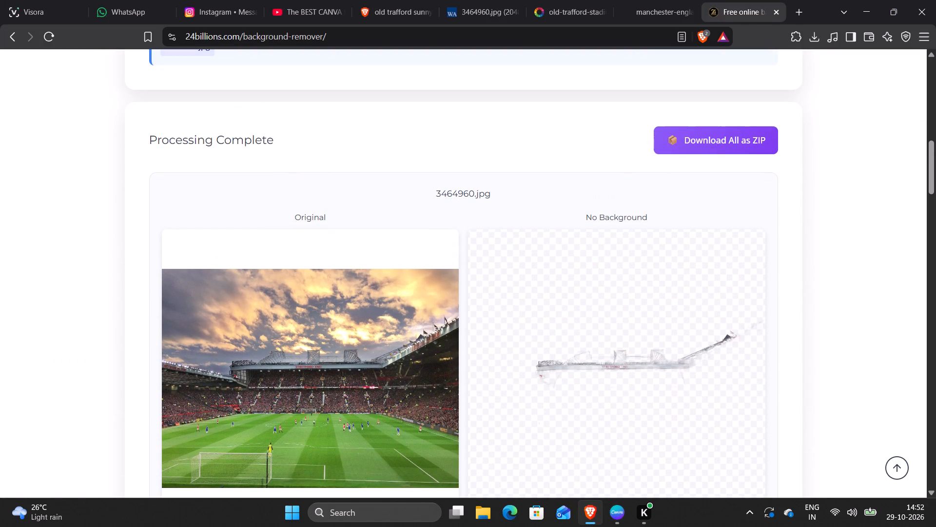
pyautogui.scroll(12, 599, 217)
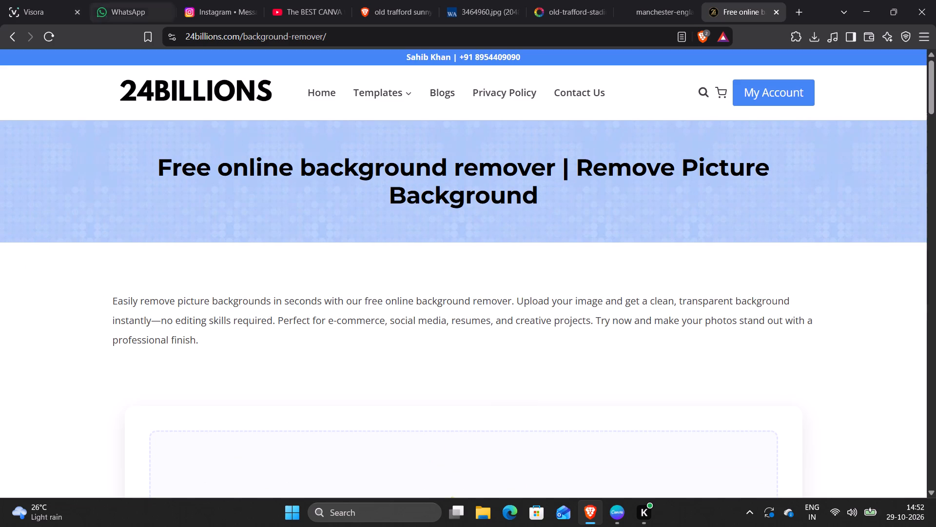
pyautogui.click(17, 38)
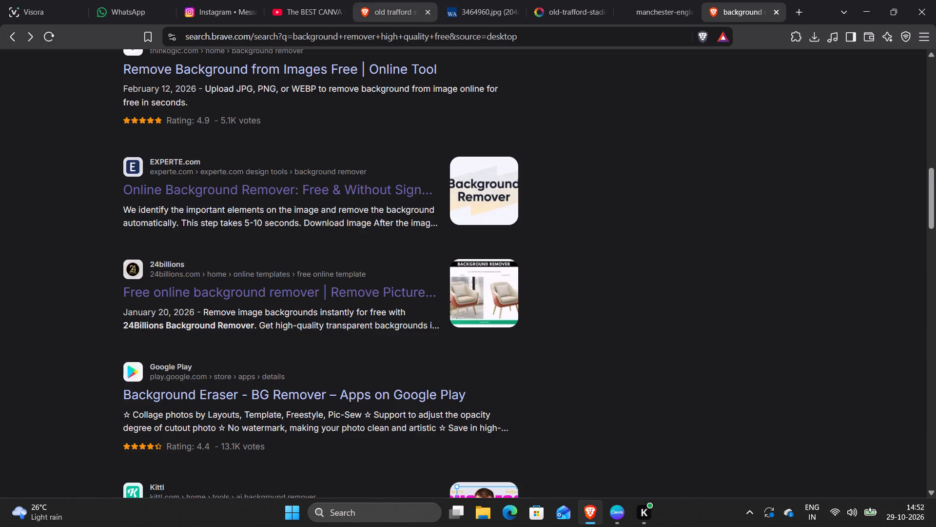
# Search YouTube for "good background remover pc".
pyautogui.click(328, 3)
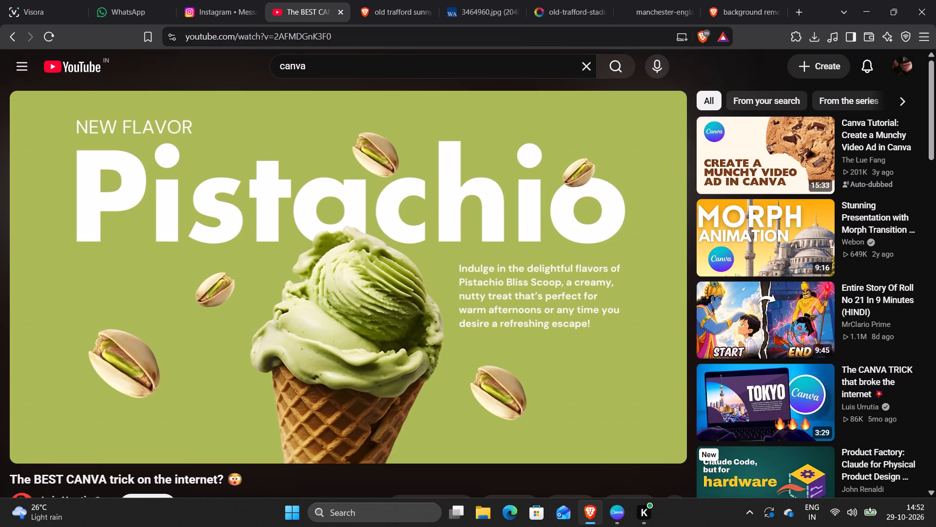
pyautogui.click(591, 74)
pyautogui.write('good')
pyautogui.press('space')
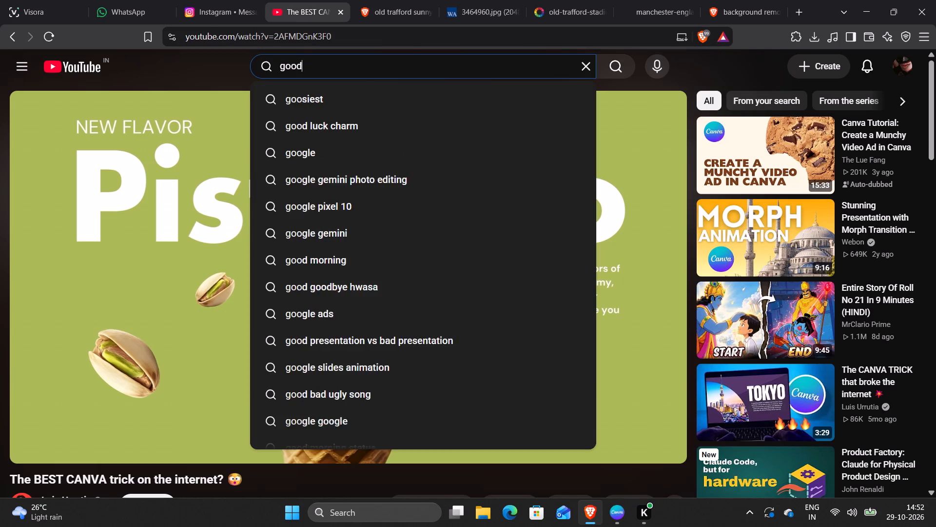
pyautogui.write('bac')
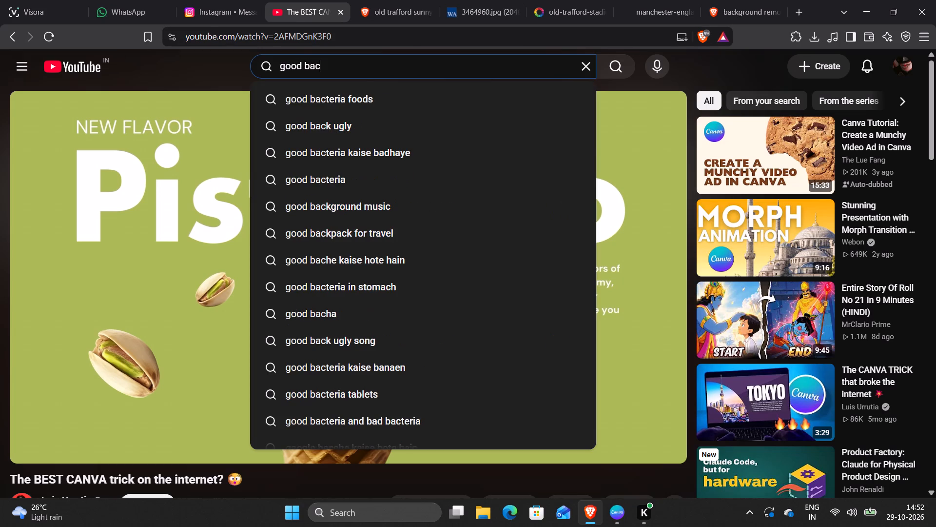
pyautogui.write('kg')
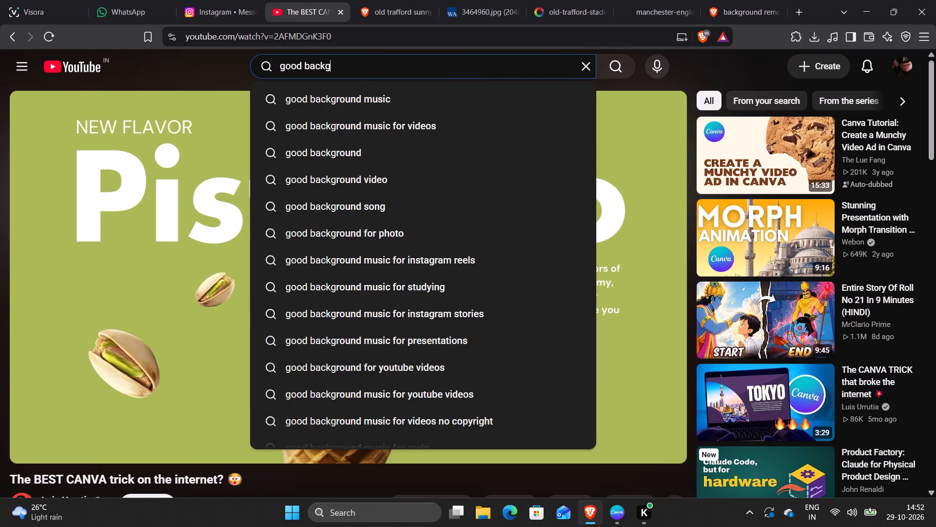
pyautogui.write('round re')
pyautogui.press('Down')
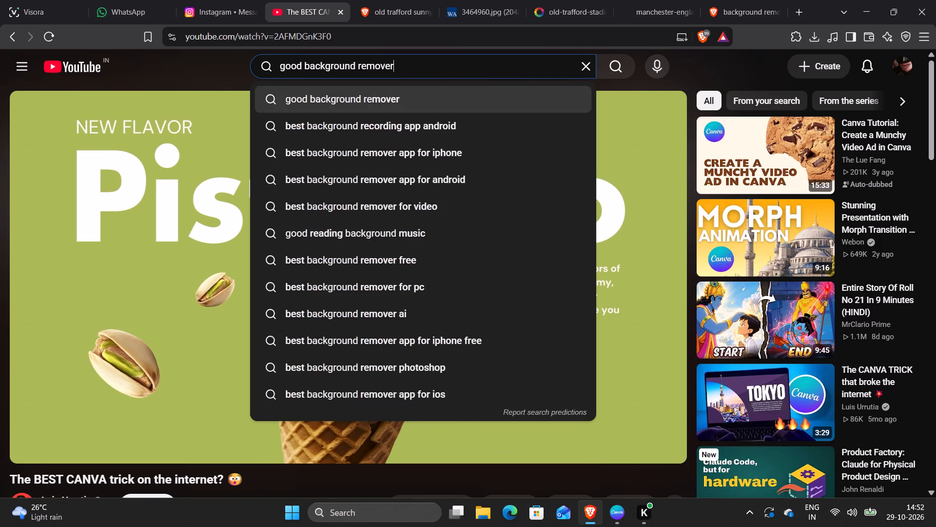
pyautogui.press('space')
pyautogui.press('p')
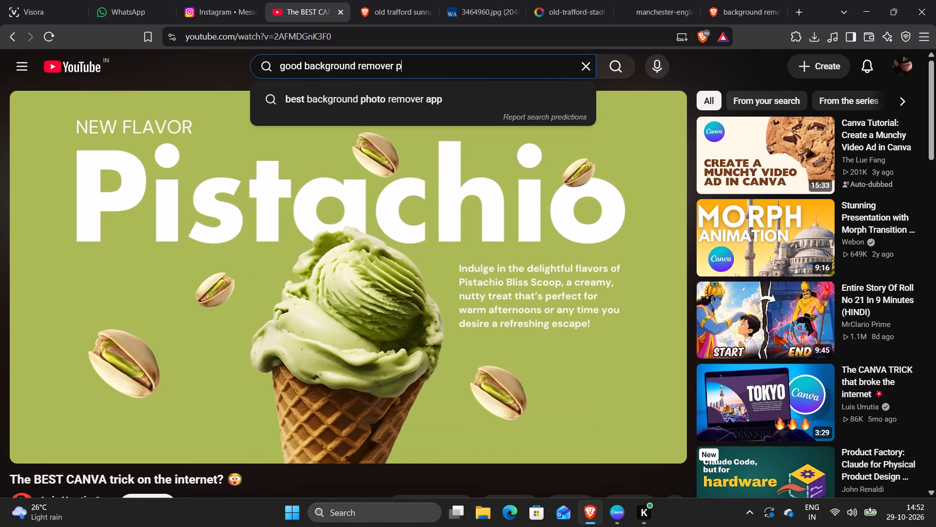
pyautogui.press('c')
pyautogui.press('Return')
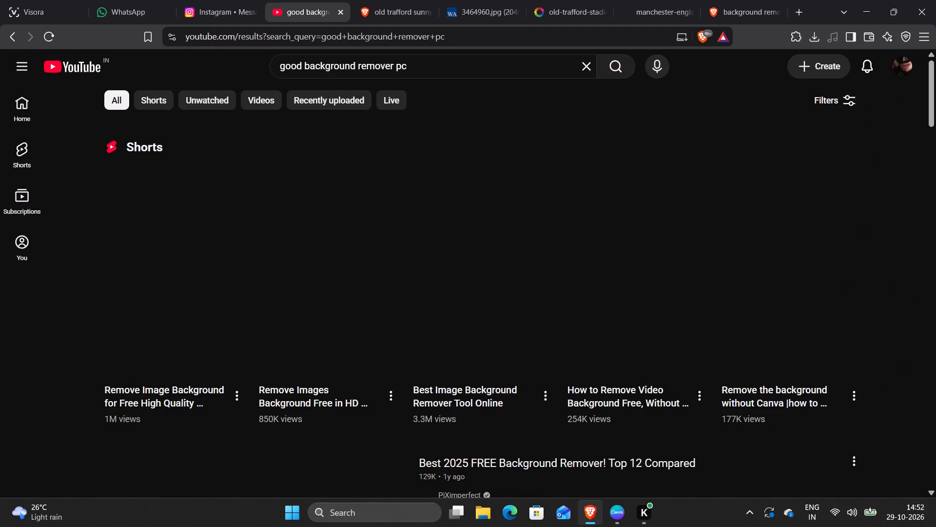
# Open the Short "Remove Image Background for Free High Quality" and watch it for the tool it recommends.
pyautogui.click(189, 255)
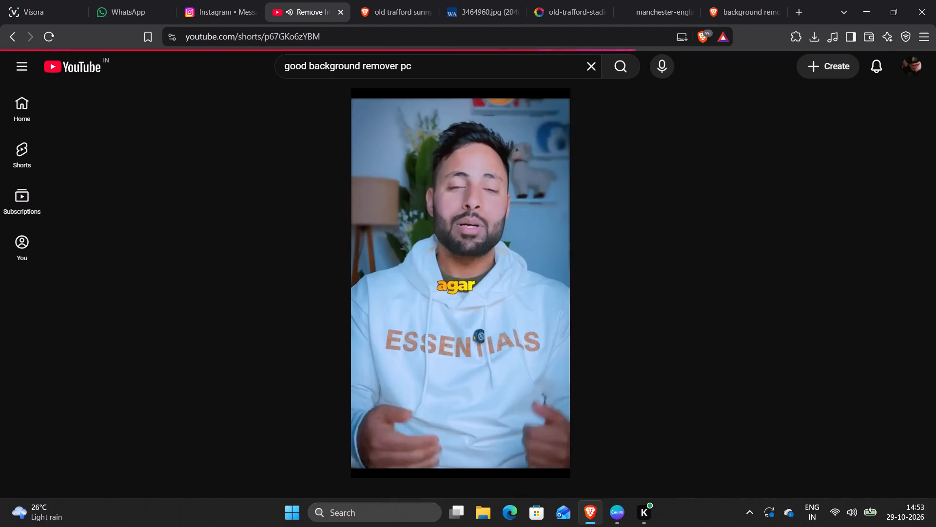
pyautogui.click(554, 223)
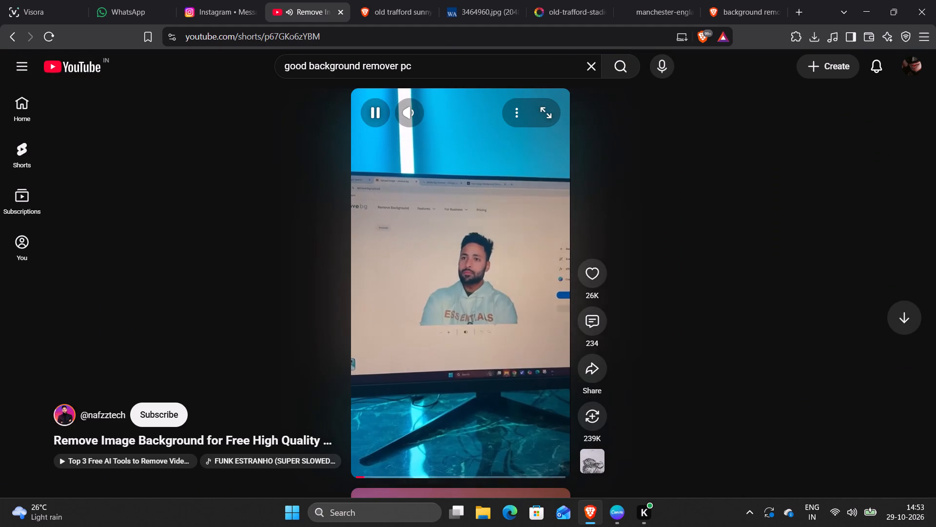
pyautogui.click(554, 223)
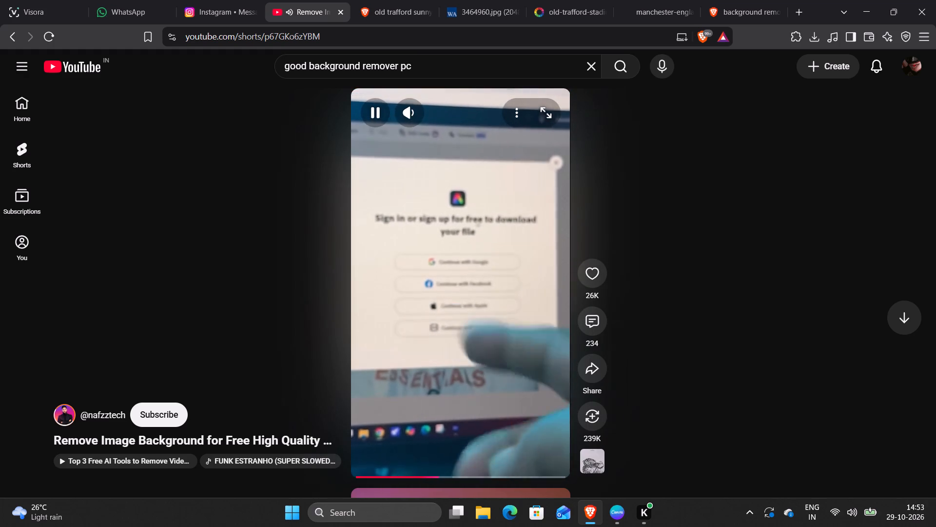
pyautogui.moveTo(541, 192); pyautogui.dragTo(557, 221)
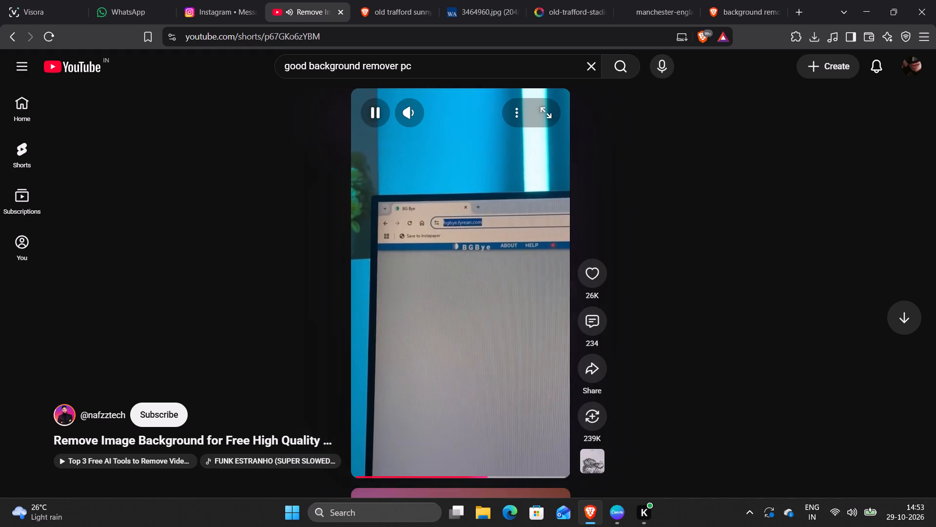
# Pause the Short and check its comments and full description for the background remover's website link.
pyautogui.click(592, 329)
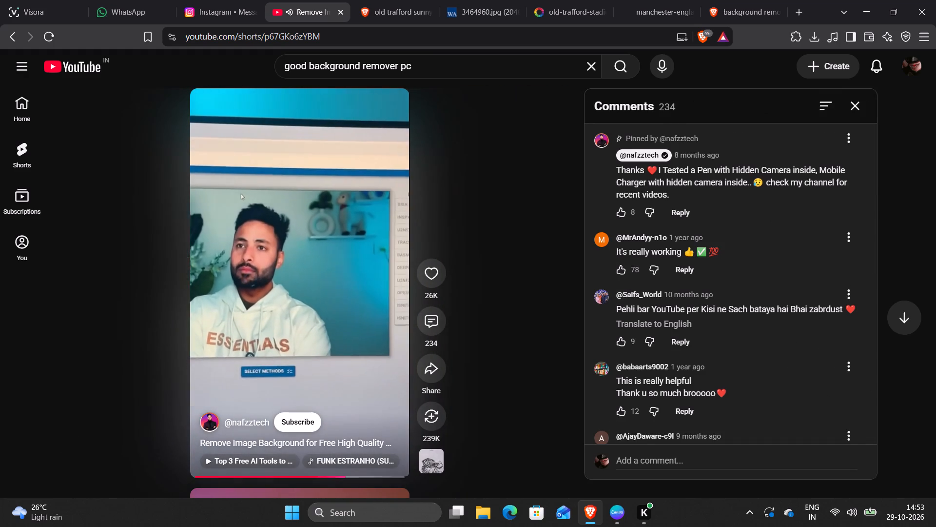
pyautogui.click(495, 203)
pyautogui.click(372, 261)
pyautogui.click(326, 443)
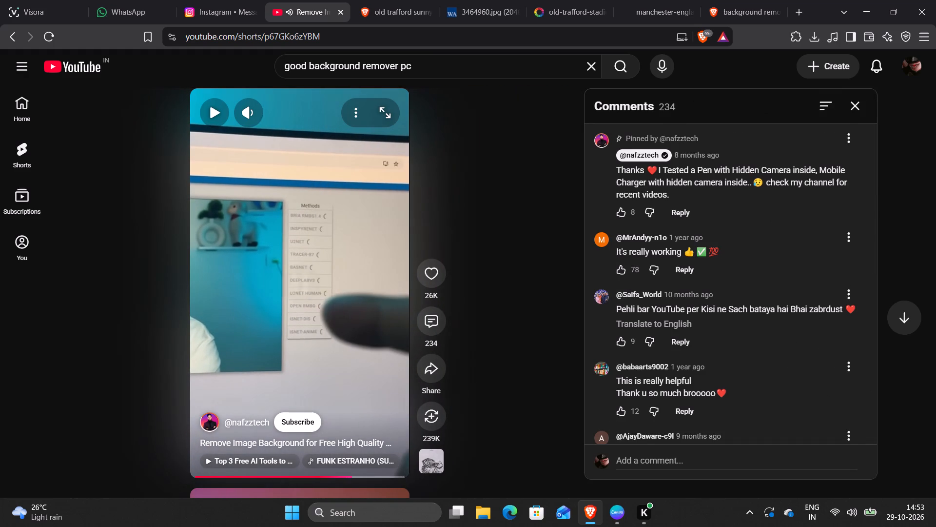
pyautogui.click(707, 317)
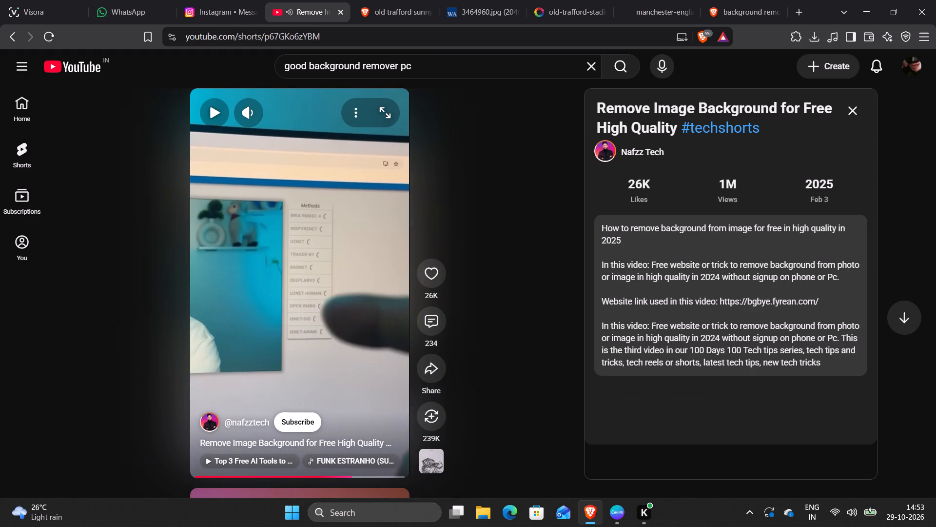
pyautogui.click(852, 110)
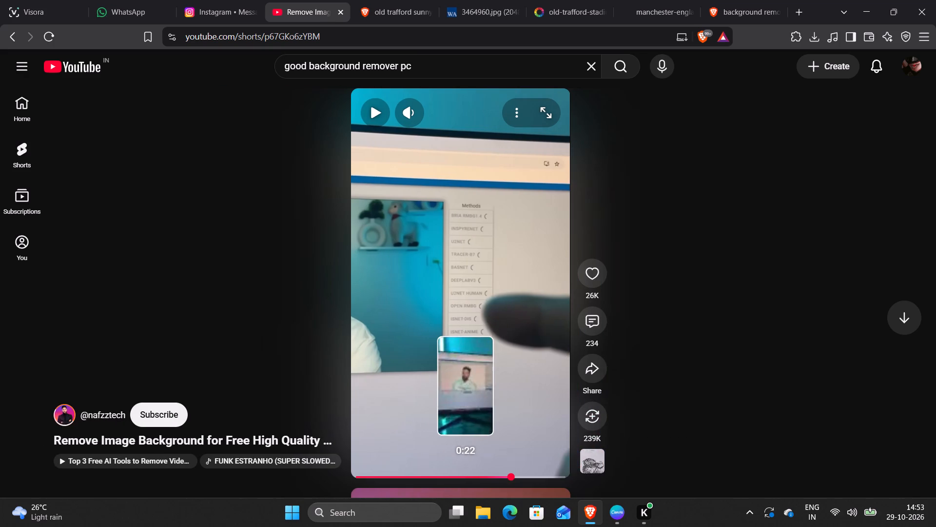
# Seek back through the Short to the moment showing the BGBye website address.
pyautogui.click(469, 476)
pyautogui.click(474, 477)
pyautogui.click(479, 476)
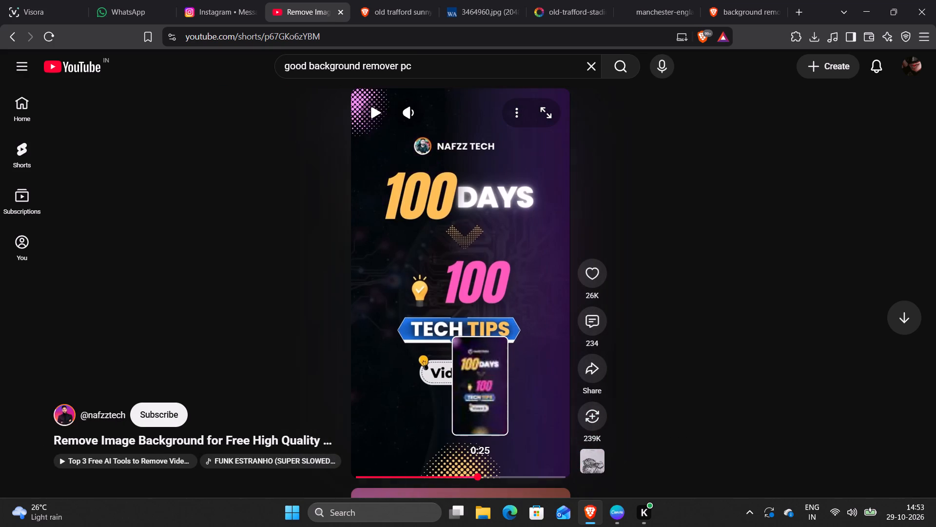
pyautogui.click(481, 476)
pyautogui.click(486, 474)
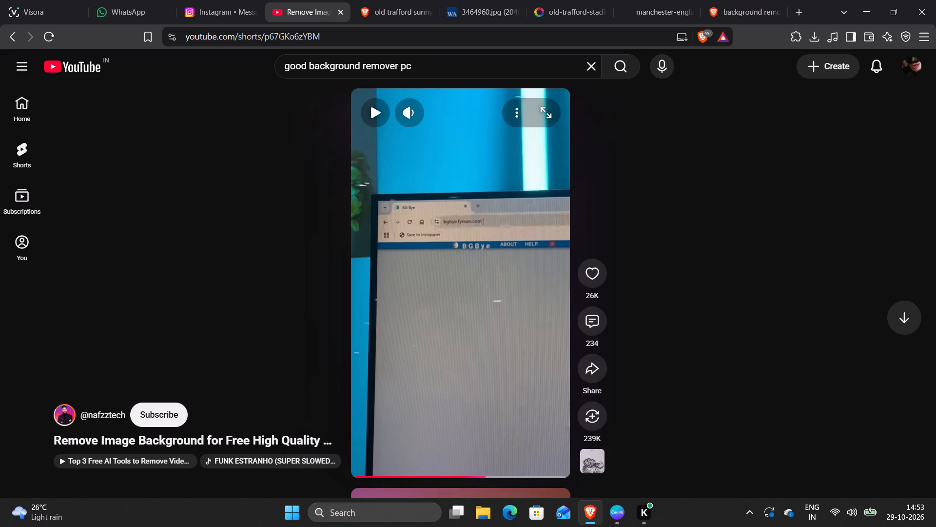
# Return to the background remover search results page and start its new web address with "bg".
pyautogui.click(757, 10)
pyautogui.click(611, 25)
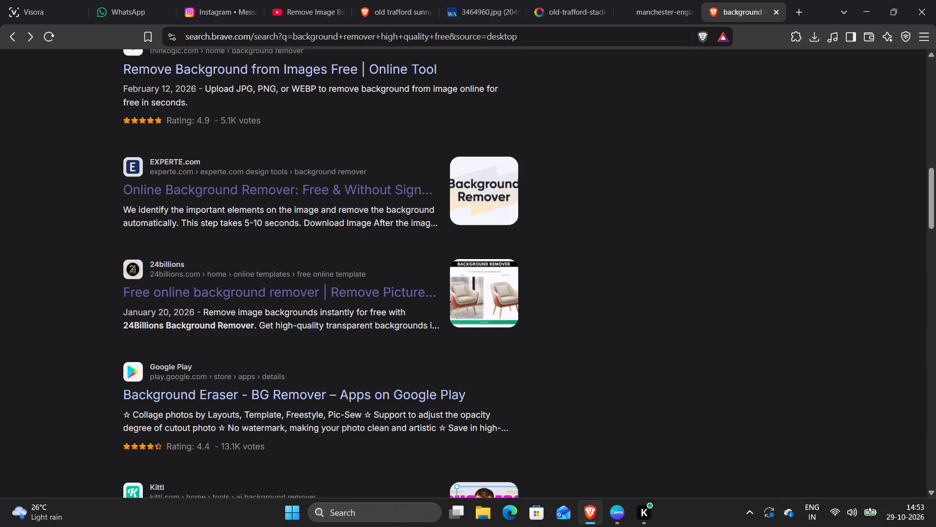
pyautogui.click(610, 34)
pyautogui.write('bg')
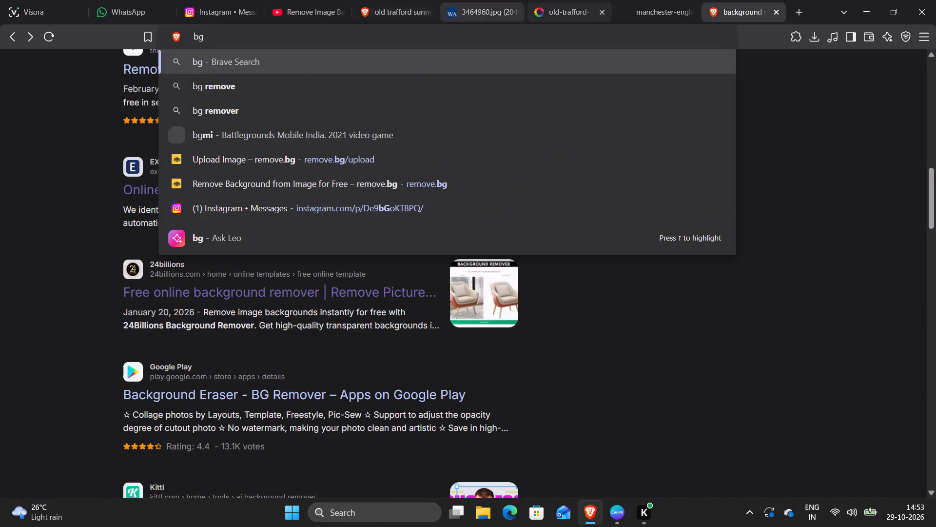
# Close the four stadium image pages: manchester-england, old-trafford-stadium, 3464960.jpg and the "old trafford sunny pic hd horizontal" search.
pyautogui.click(692, 14)
pyautogui.click(601, 12)
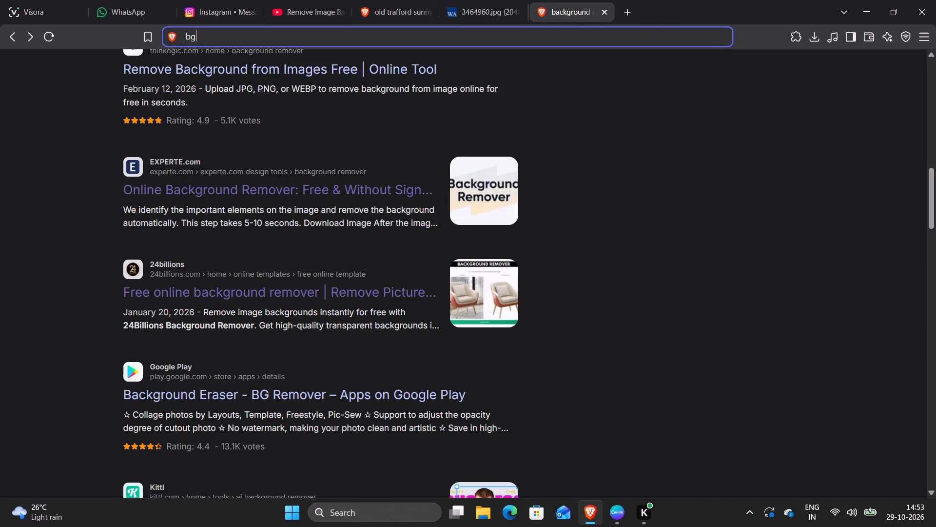
pyautogui.click(512, 16)
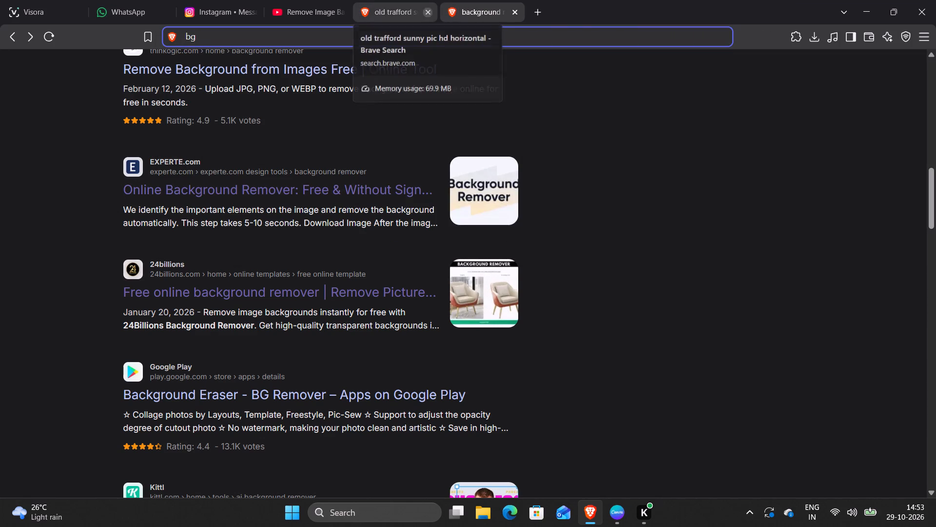
pyautogui.click(425, 12)
# Extend the web address to "bgbye.f", checking its spelling against the address shown in the paused YouTube Short.
pyautogui.click(334, 4)
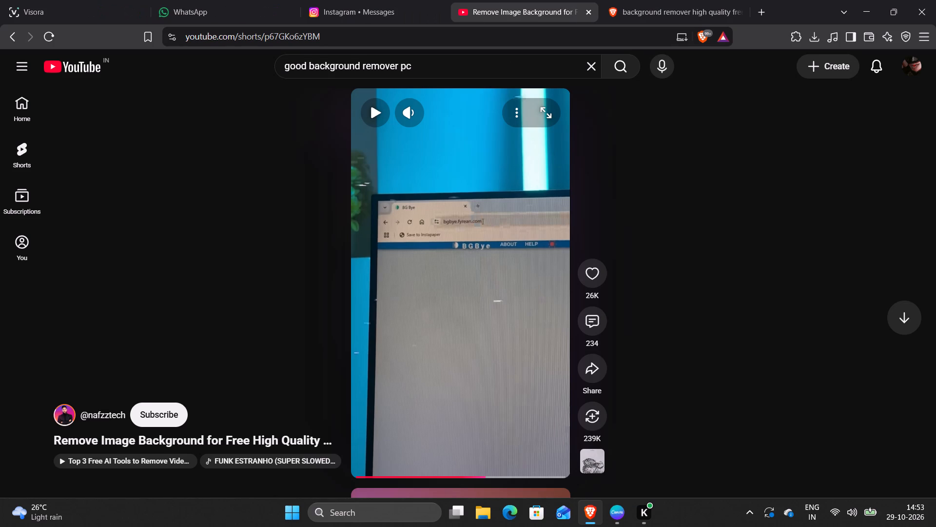
pyautogui.click(699, 0)
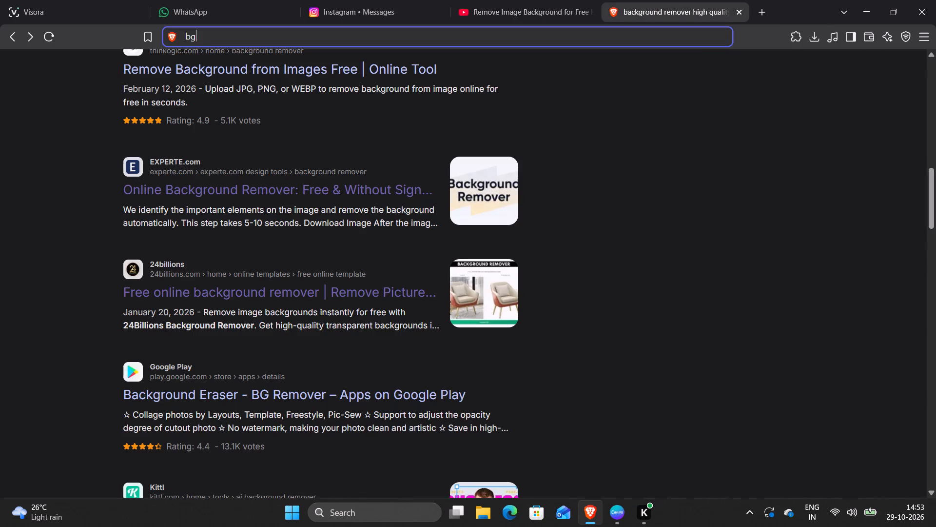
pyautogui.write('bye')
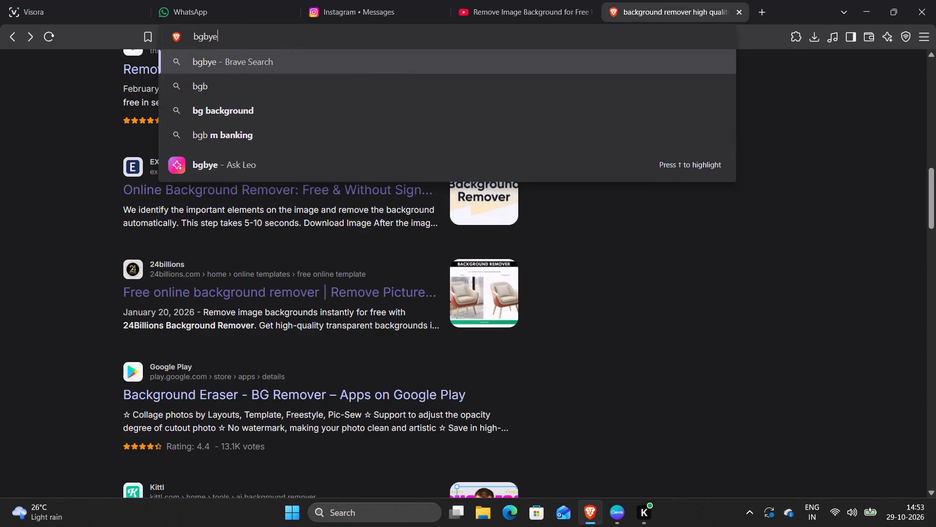
pyautogui.click(495, 17)
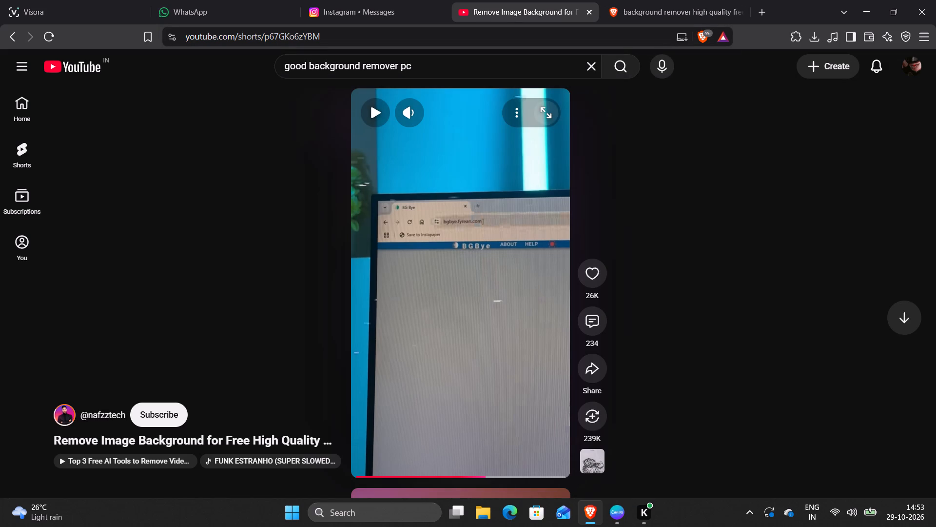
pyautogui.click(623, 14)
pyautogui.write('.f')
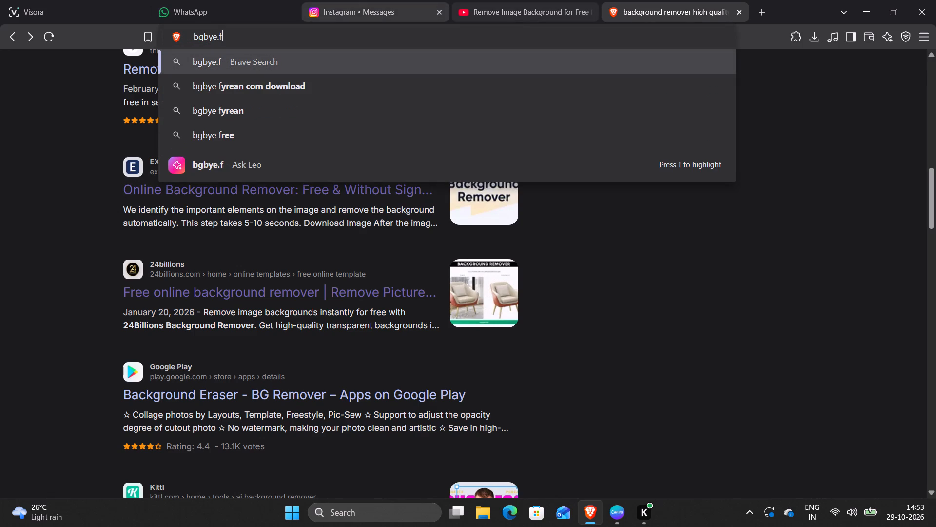
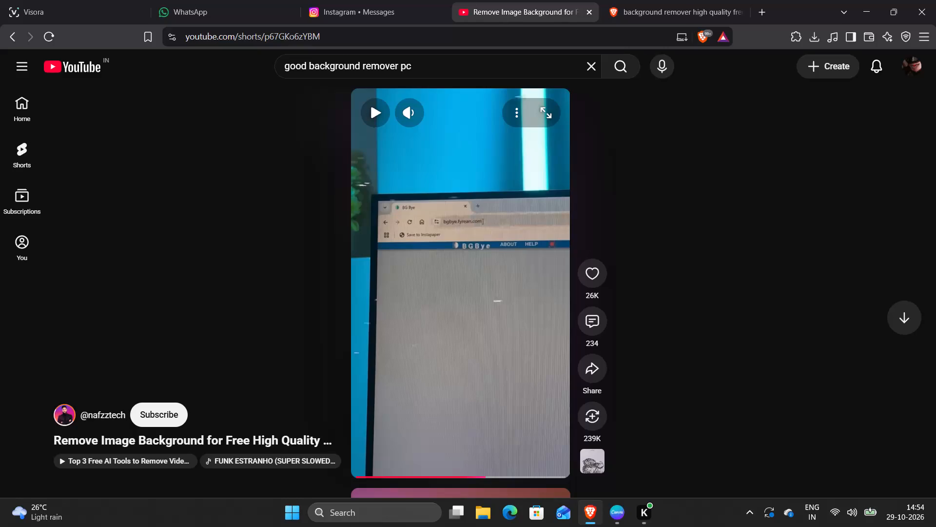
# Switch back to the background remover search results page to open the BGBye website address shown in the Short.
pyautogui.click(681, 0)
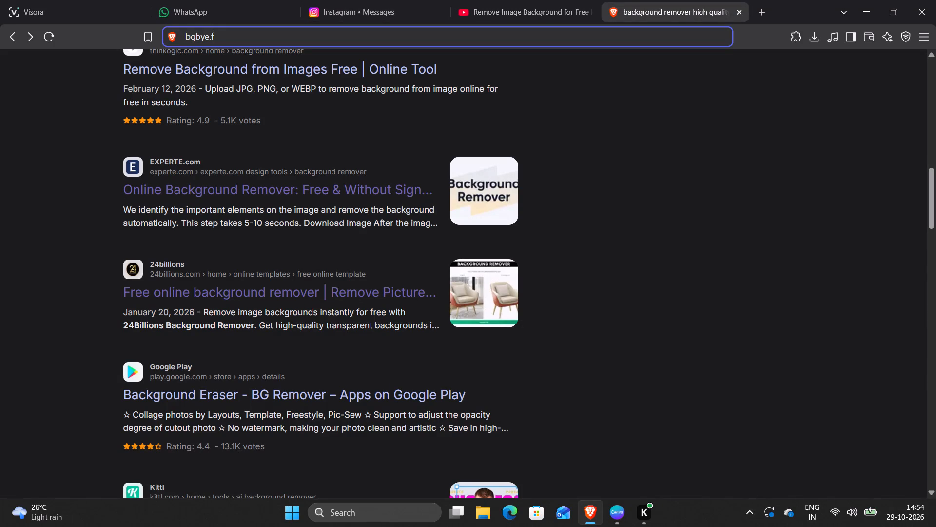
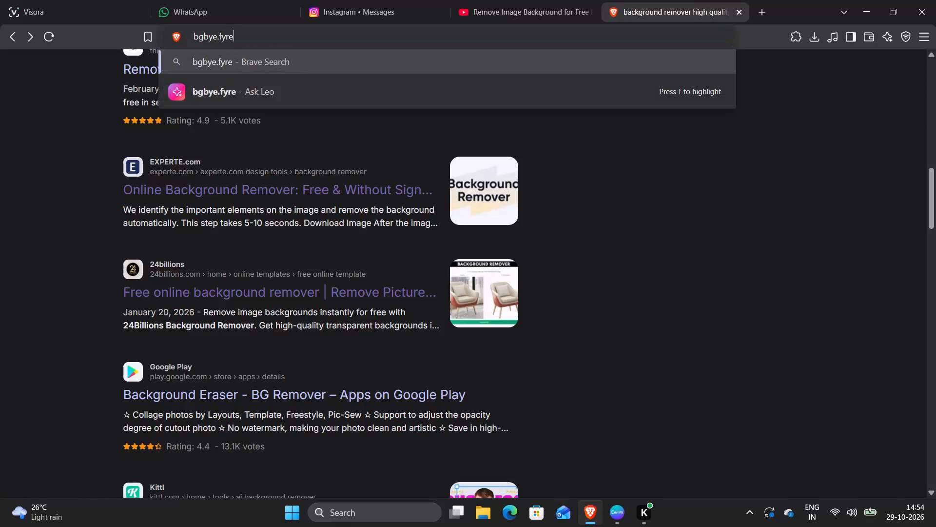
# Search the web for the BGBye address and open its website.
pyautogui.press('Return')
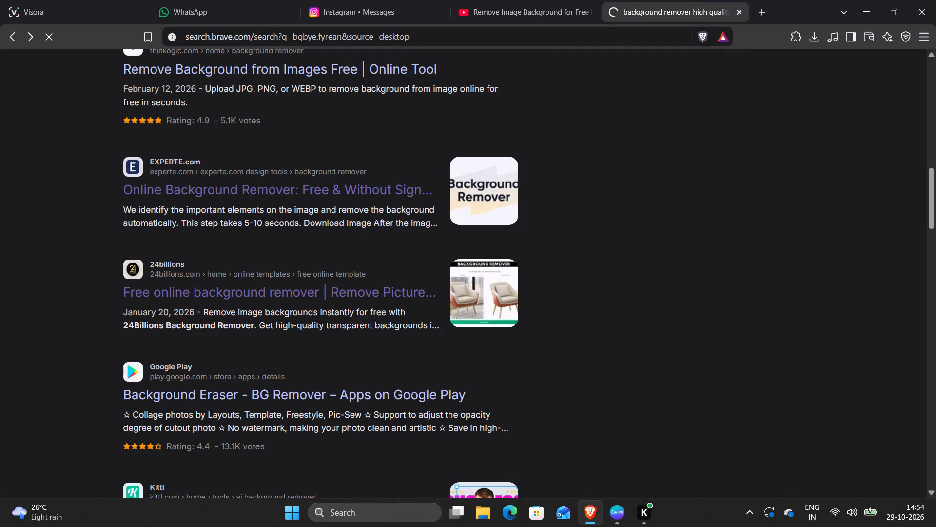
pyautogui.click(301, 181)
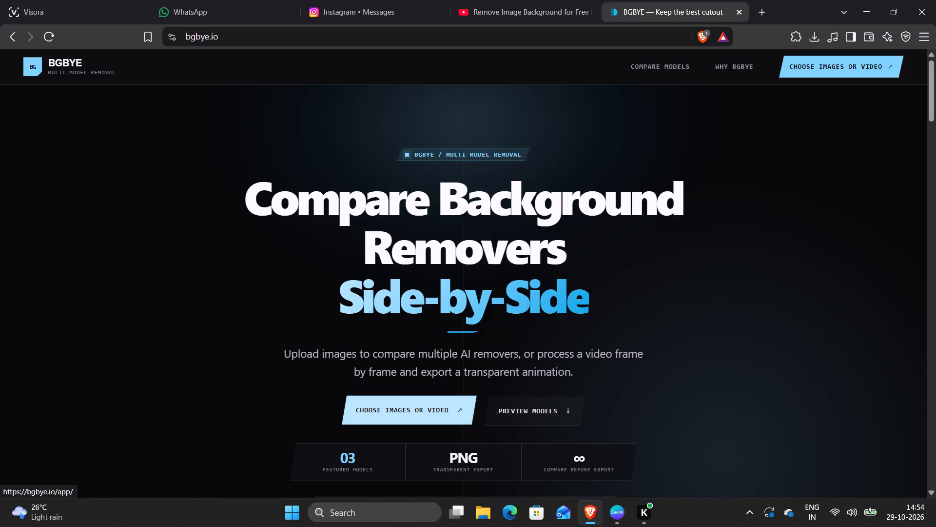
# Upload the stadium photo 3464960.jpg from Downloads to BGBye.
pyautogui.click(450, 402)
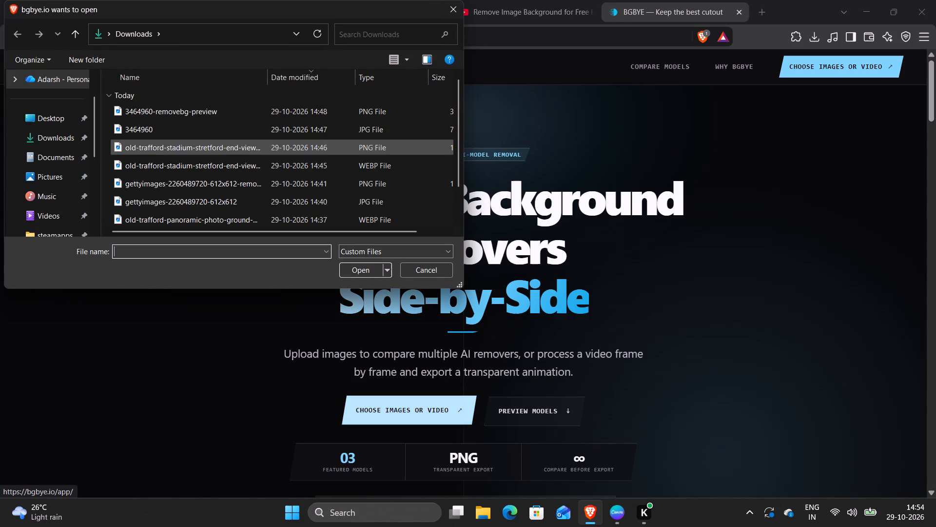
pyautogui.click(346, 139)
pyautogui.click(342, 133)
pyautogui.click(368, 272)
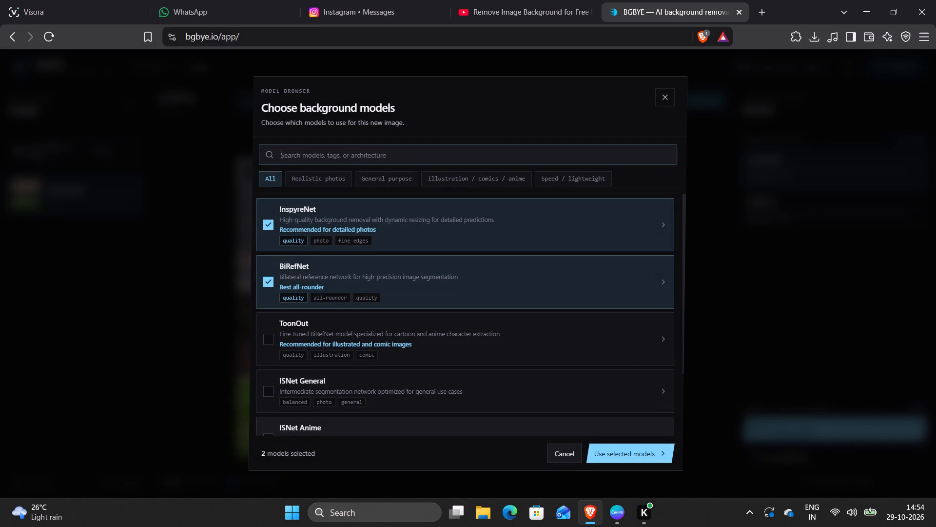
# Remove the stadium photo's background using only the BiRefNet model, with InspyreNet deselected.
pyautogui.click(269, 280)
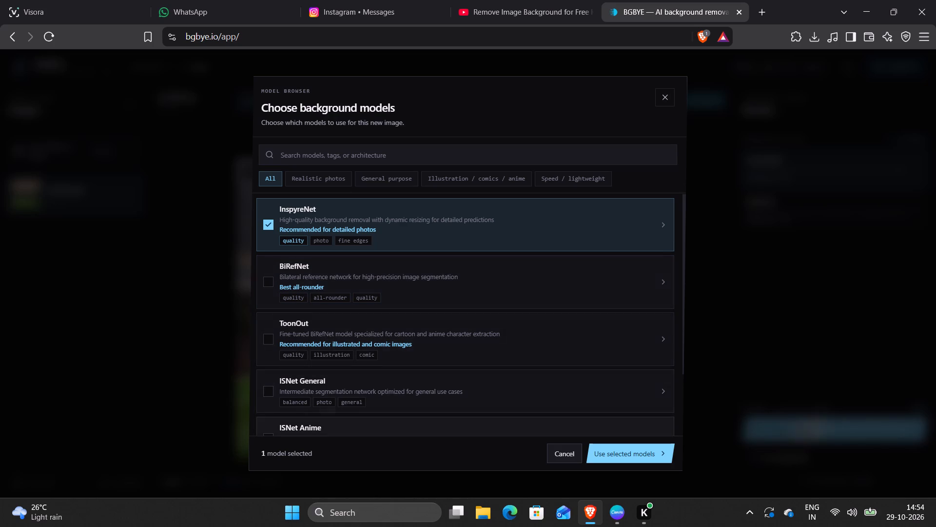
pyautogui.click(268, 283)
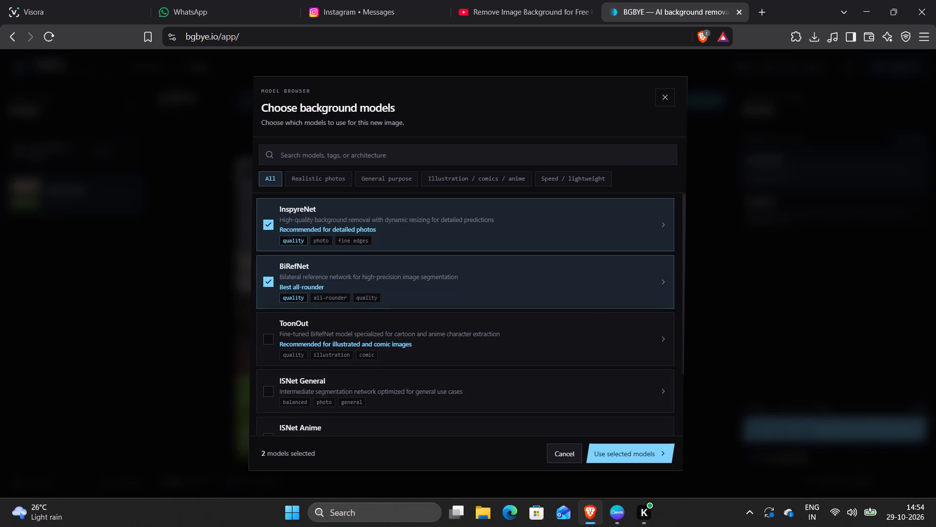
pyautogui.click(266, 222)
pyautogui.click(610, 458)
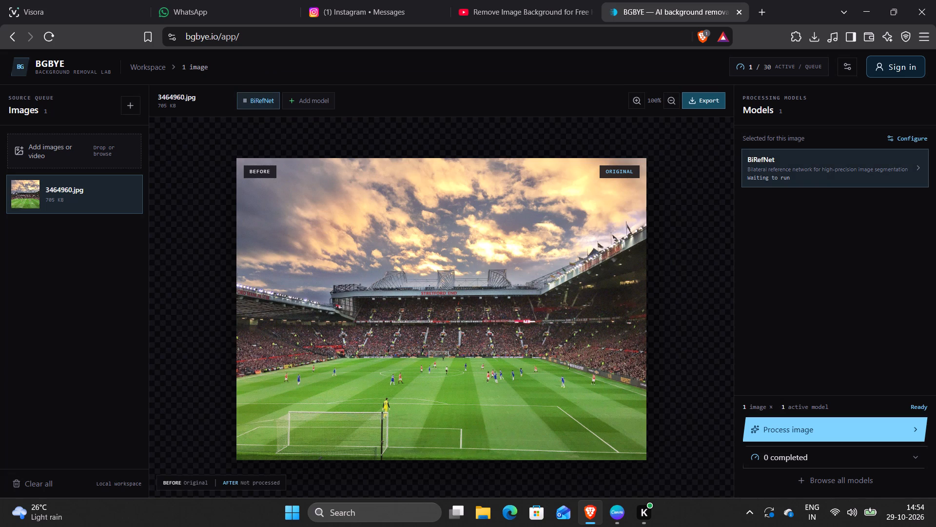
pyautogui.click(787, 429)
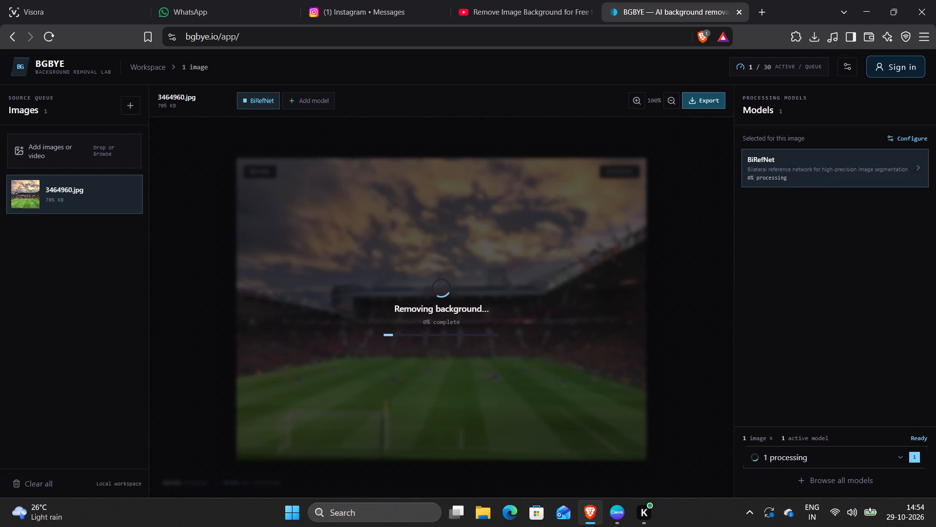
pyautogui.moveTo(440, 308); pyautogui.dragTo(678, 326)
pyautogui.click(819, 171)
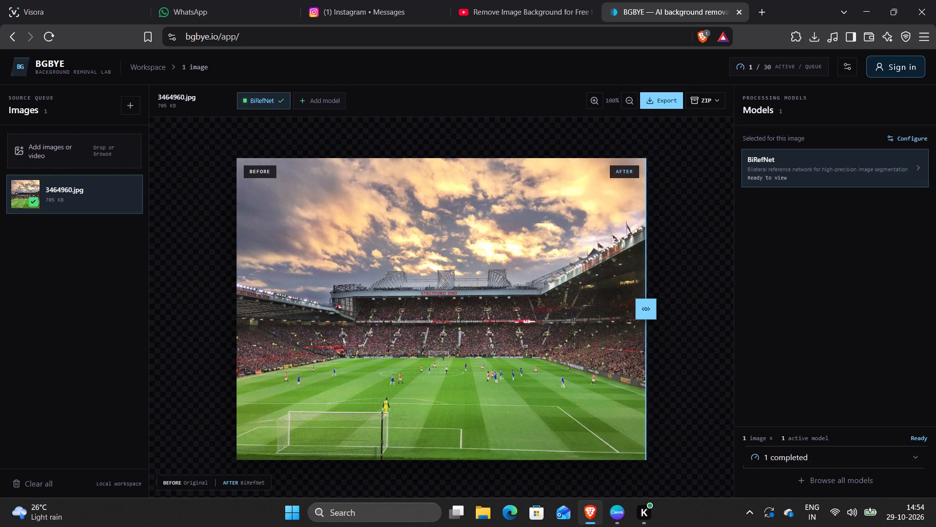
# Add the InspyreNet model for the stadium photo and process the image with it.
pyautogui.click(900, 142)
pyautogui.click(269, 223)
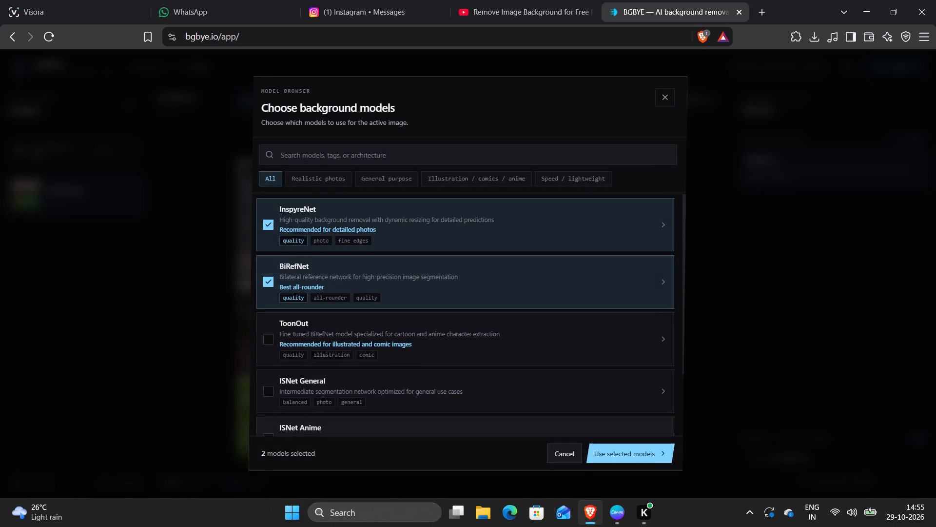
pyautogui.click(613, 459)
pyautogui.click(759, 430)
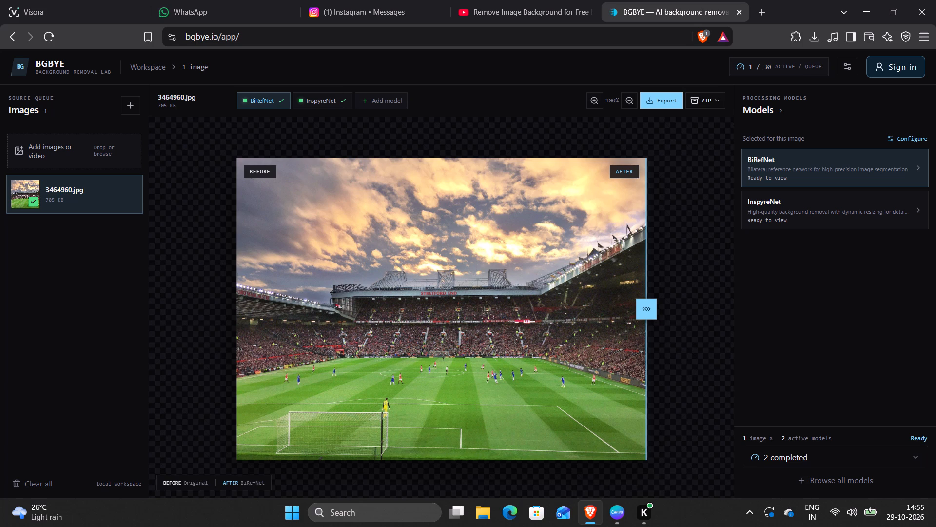
# Compare the stadium photo before and after the BiRefNet removal across the full image width.
pyautogui.click(296, 200)
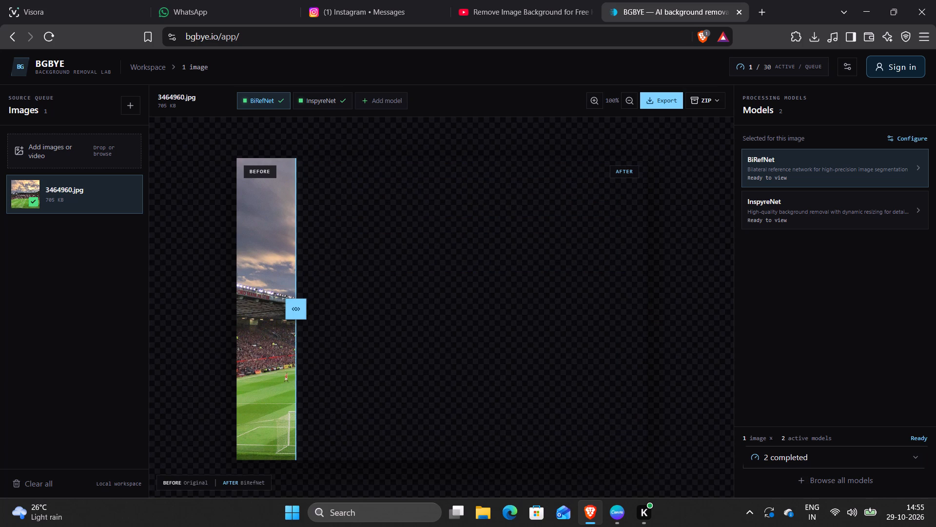
pyautogui.moveTo(268, 179); pyautogui.dragTo(263, 178)
pyautogui.moveTo(257, 176); pyautogui.dragTo(756, 282)
pyautogui.click(627, 172)
pyautogui.moveTo(627, 172); pyautogui.dragTo(652, 180)
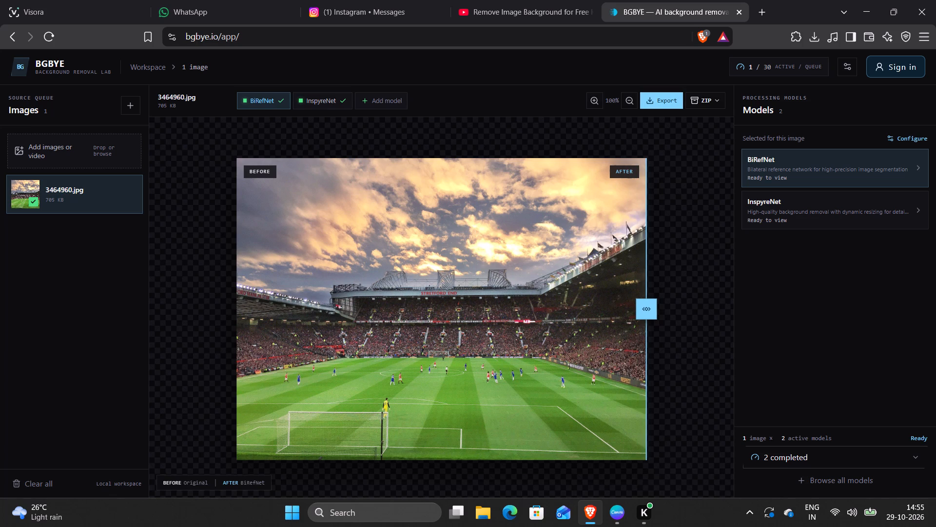
# Search the background models for "ar" and "stadium", and look through the full model list.
pyautogui.click(910, 141)
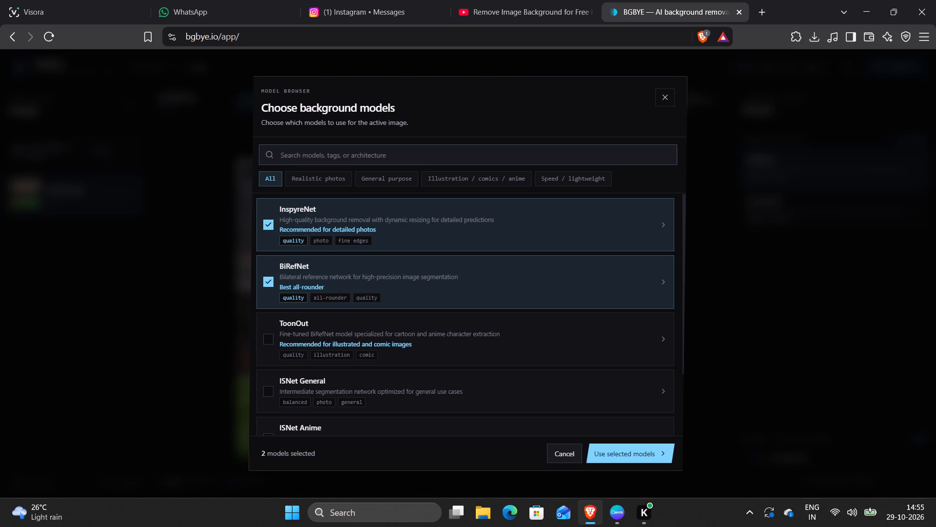
pyautogui.write('ar')
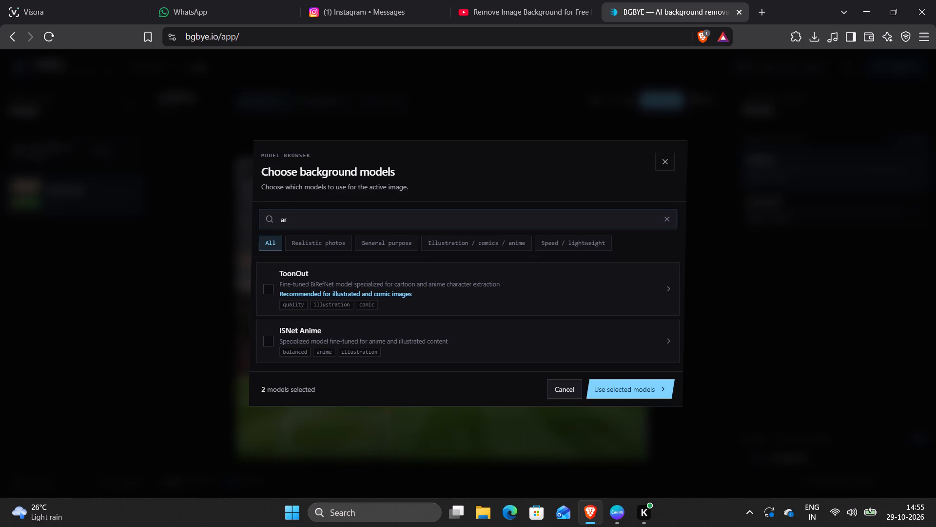
pyautogui.press('BackSpace')
pyautogui.press('BackSpace')
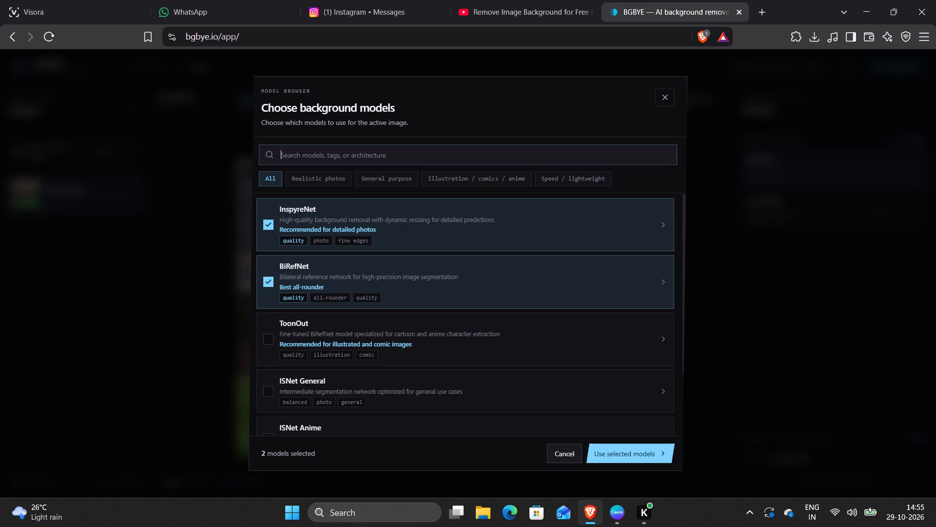
pyautogui.write('stadium')
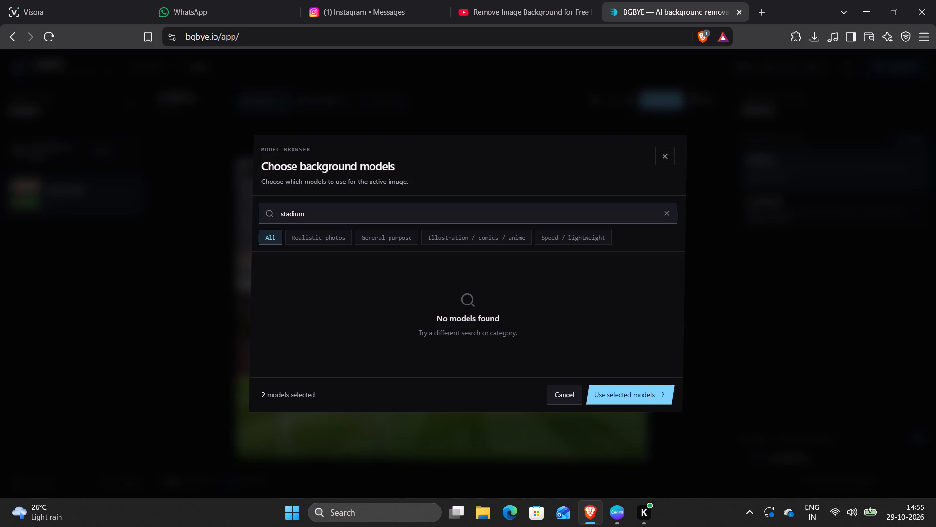
pyautogui.press('BackSpace')
pyautogui.press('BackSpace')
pyautogui.press('BackSpace')
pyautogui.press('BackSpace')
pyautogui.press('BackSpace')
pyautogui.press('BackSpace')
pyautogui.press('BackSpace')
pyautogui.press('BackSpace')
pyautogui.press('BackSpace')
pyautogui.press('BackSpace')
pyautogui.press('BackSpace')
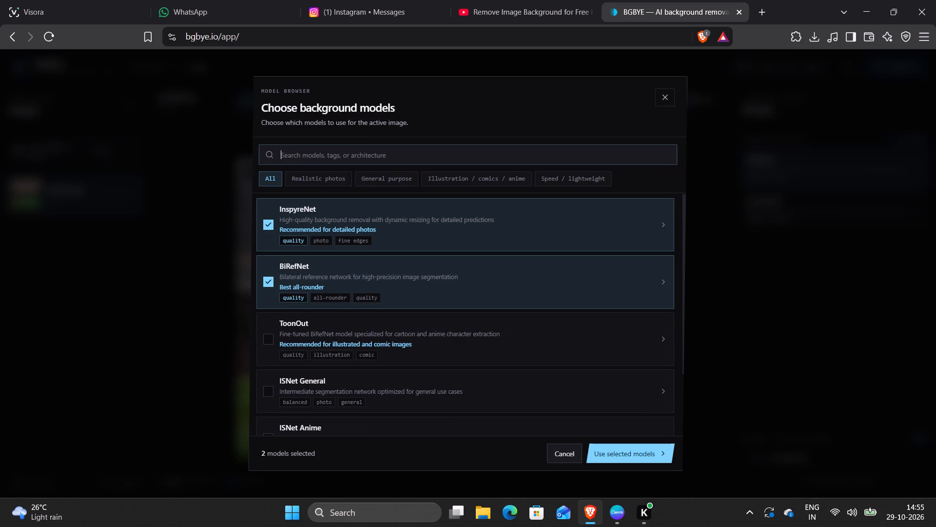
pyautogui.scroll(-2, 427, 288)
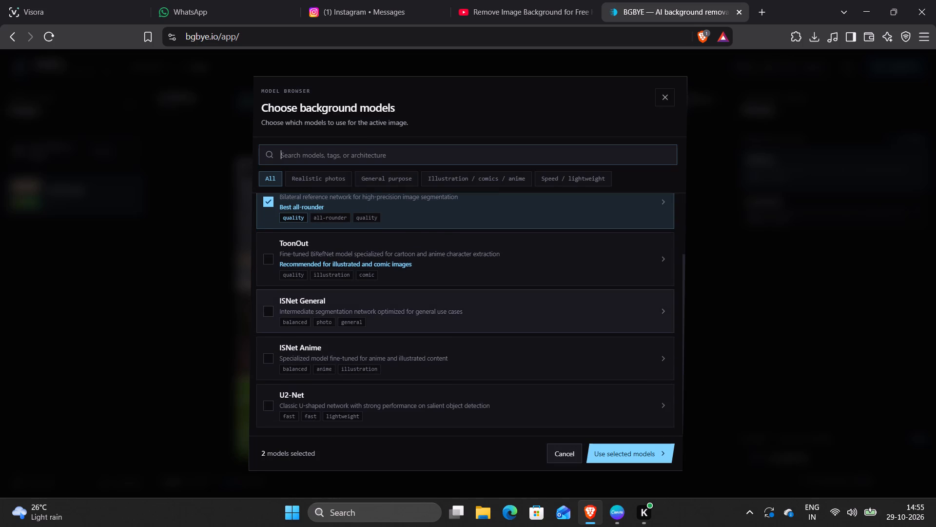
pyautogui.scroll(-1, 331, 383)
pyautogui.scroll(2, 292, 387)
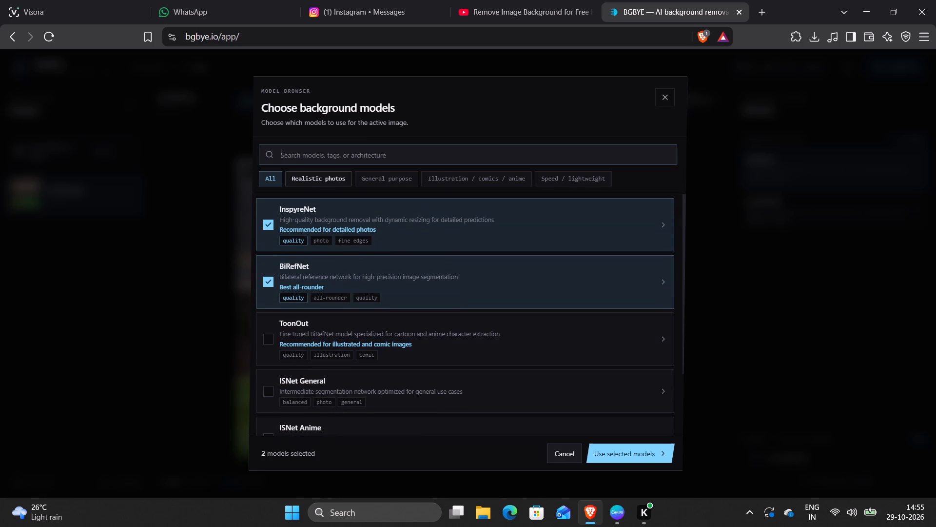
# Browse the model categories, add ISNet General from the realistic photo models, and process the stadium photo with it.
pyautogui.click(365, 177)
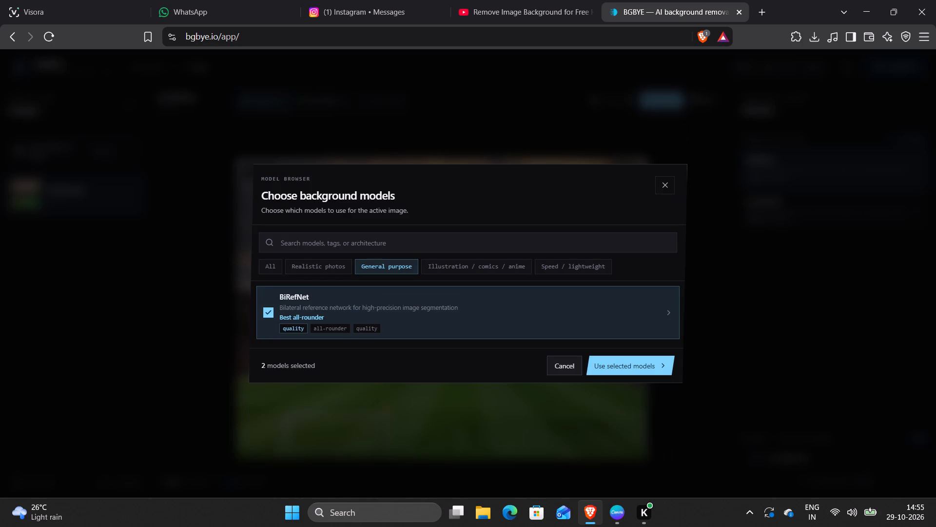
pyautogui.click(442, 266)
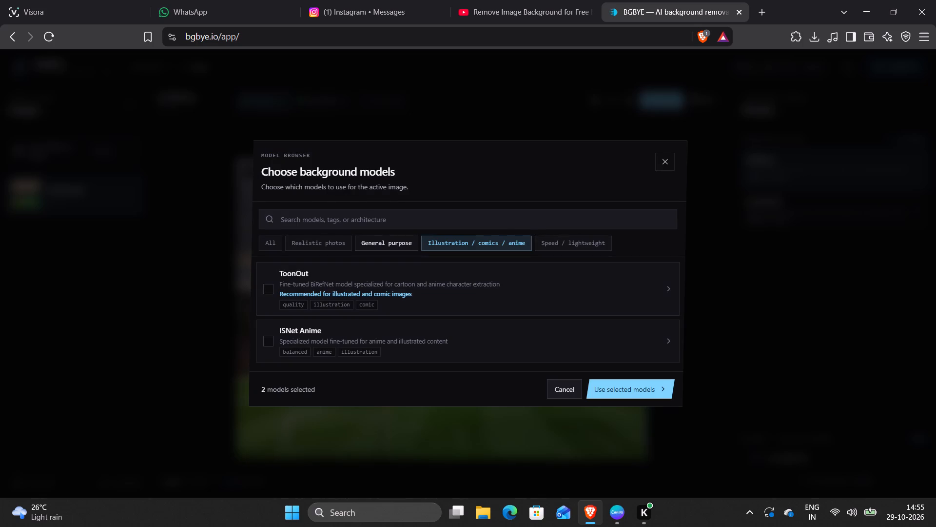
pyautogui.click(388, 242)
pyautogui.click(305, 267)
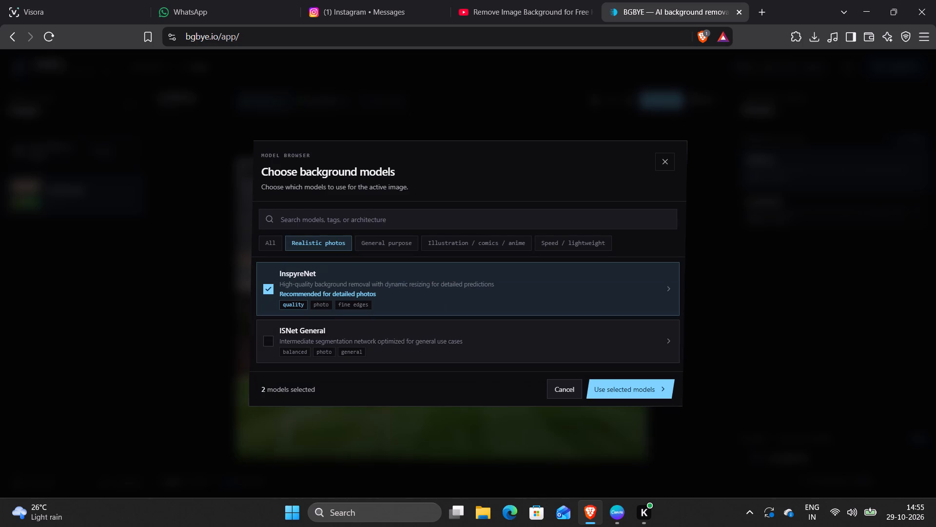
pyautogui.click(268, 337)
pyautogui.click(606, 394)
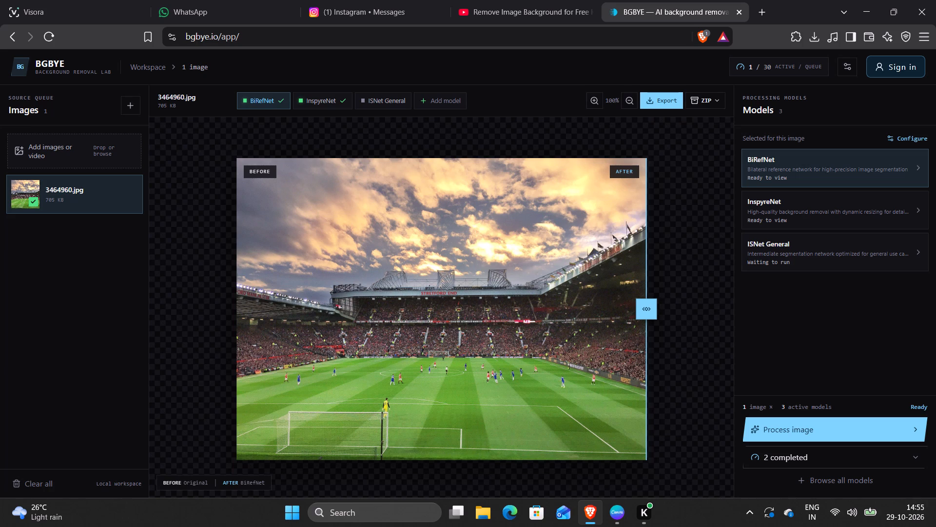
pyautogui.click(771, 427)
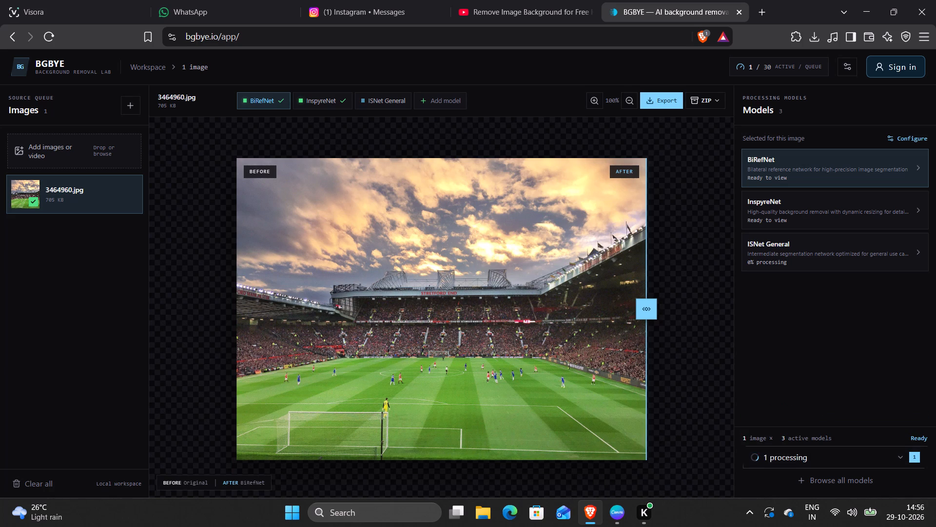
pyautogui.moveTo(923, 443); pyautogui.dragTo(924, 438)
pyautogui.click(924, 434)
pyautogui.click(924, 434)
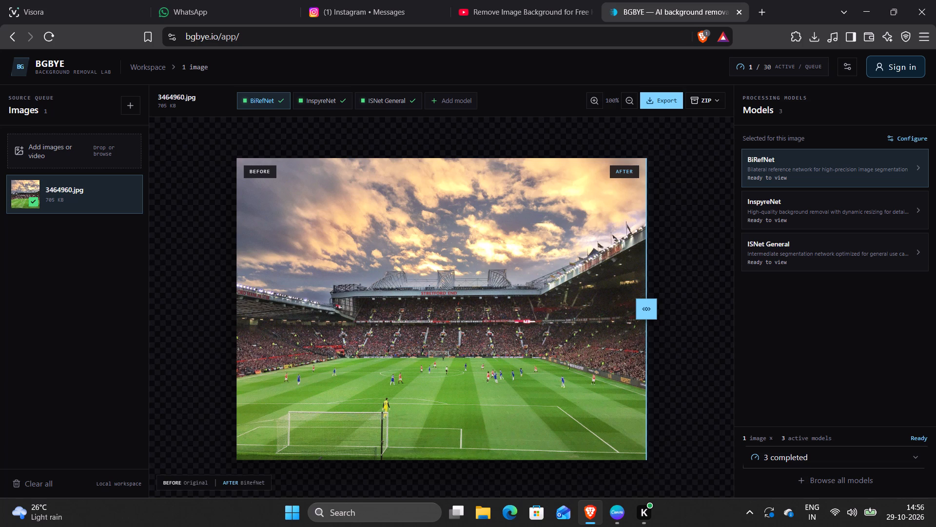
# Compare the original stadium photo with the BiRefNet cutout again.
pyautogui.click(464, 248)
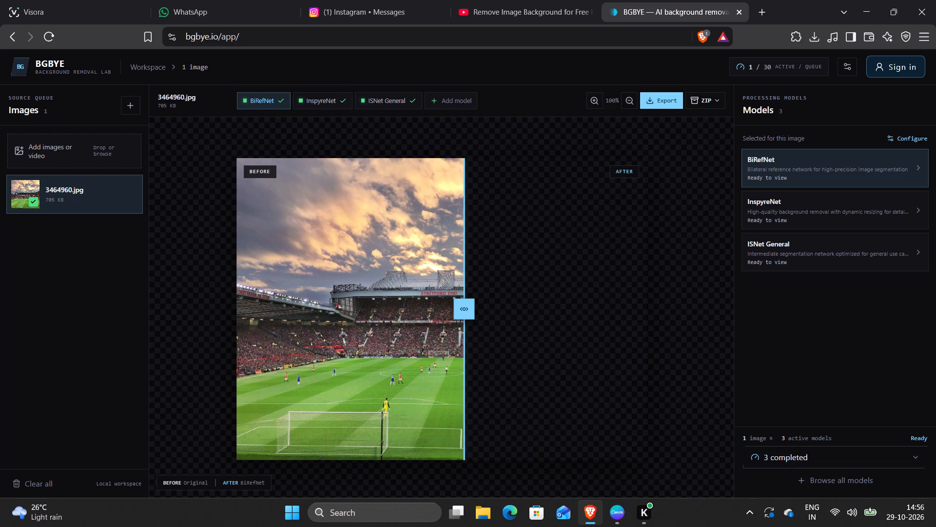
pyautogui.moveTo(464, 248); pyautogui.dragTo(722, 246)
pyautogui.moveTo(363, 459); pyautogui.dragTo(363, 466)
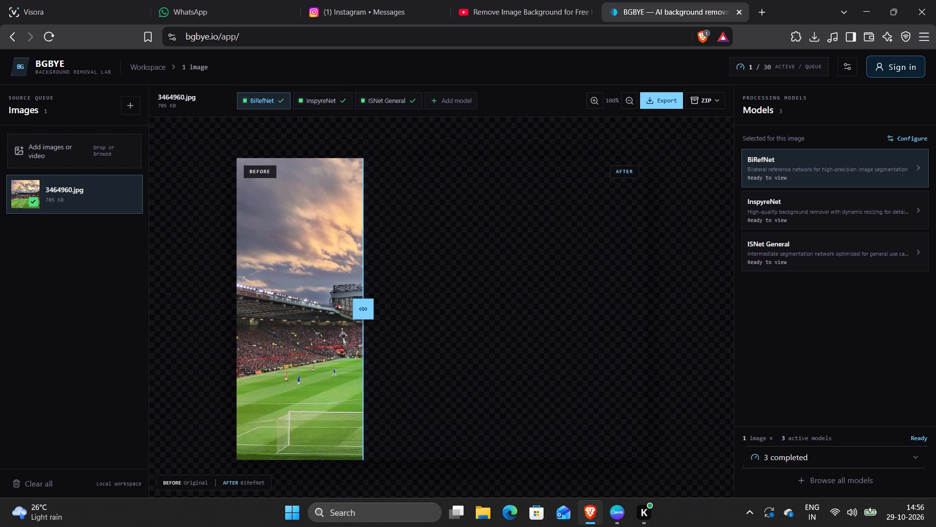
pyautogui.moveTo(363, 466); pyautogui.dragTo(823, 526)
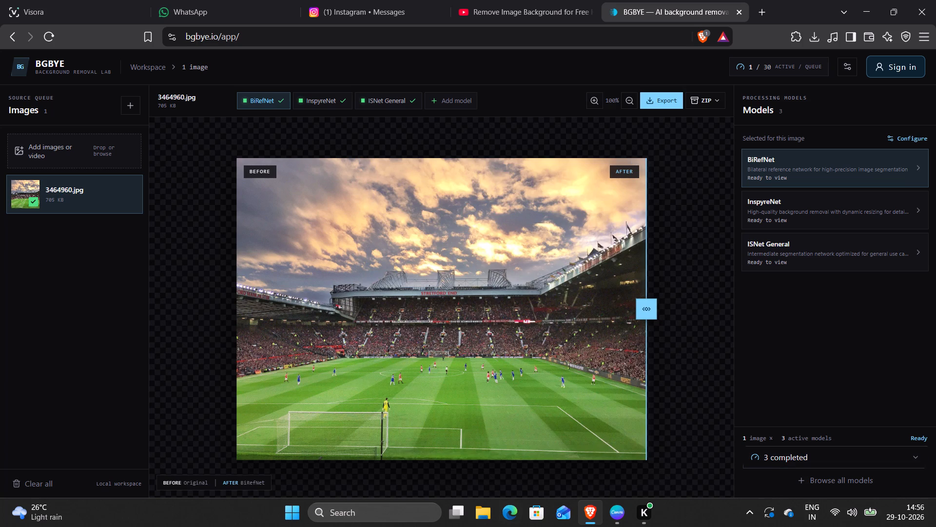
# Clear all images from the BGBye workspace and upload 3464960.jpg from Downloads again.
pyautogui.click(49, 481)
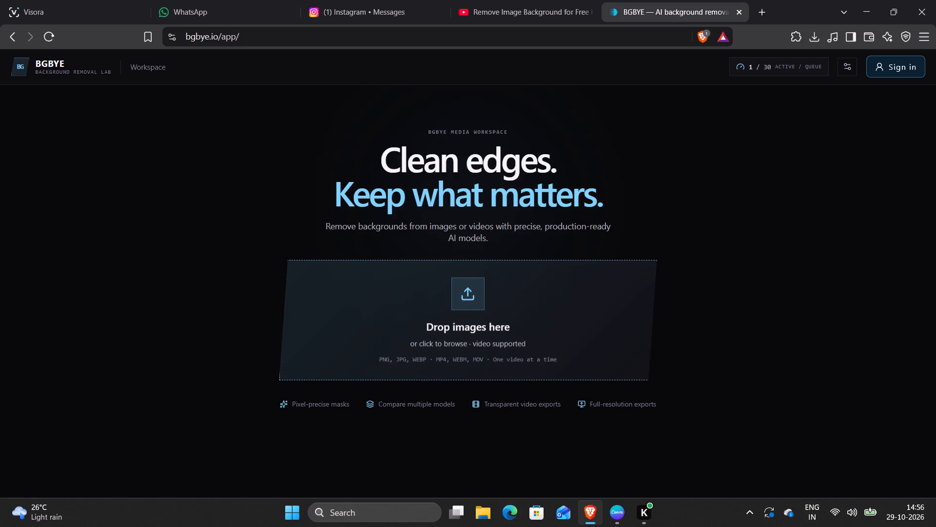
pyautogui.click(468, 306)
pyautogui.click(207, 122)
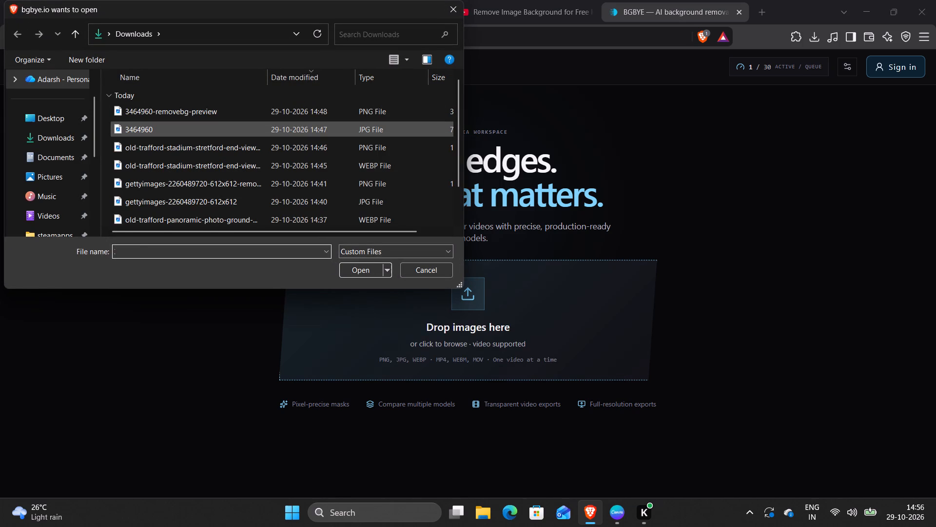
pyautogui.click(337, 273)
pyautogui.click(347, 273)
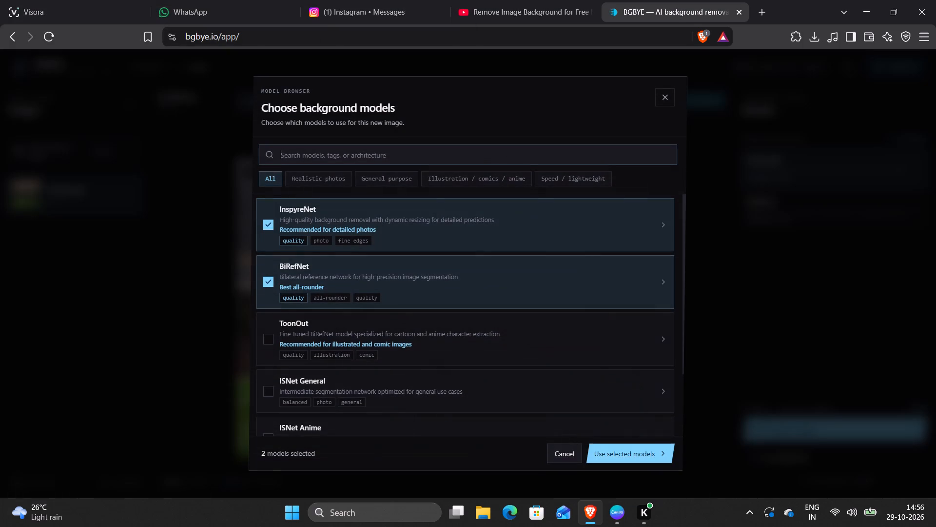
# Add ToonOut, ISNet General, ISNet Anime and U2-Net to the selected models and process the stadium photo with all six.
pyautogui.click(273, 330)
pyautogui.click(271, 388)
pyautogui.scroll(-2, 270, 388)
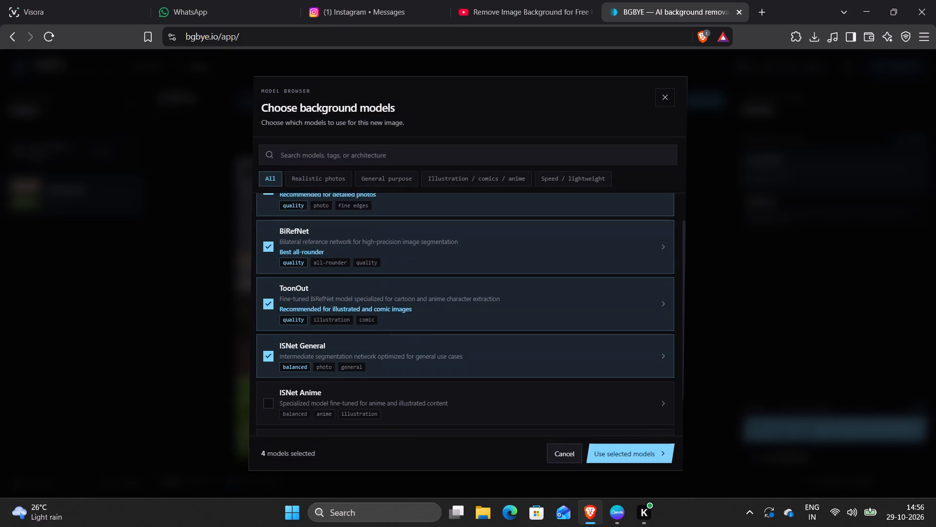
pyautogui.click(272, 350)
pyautogui.click(274, 403)
pyautogui.click(598, 454)
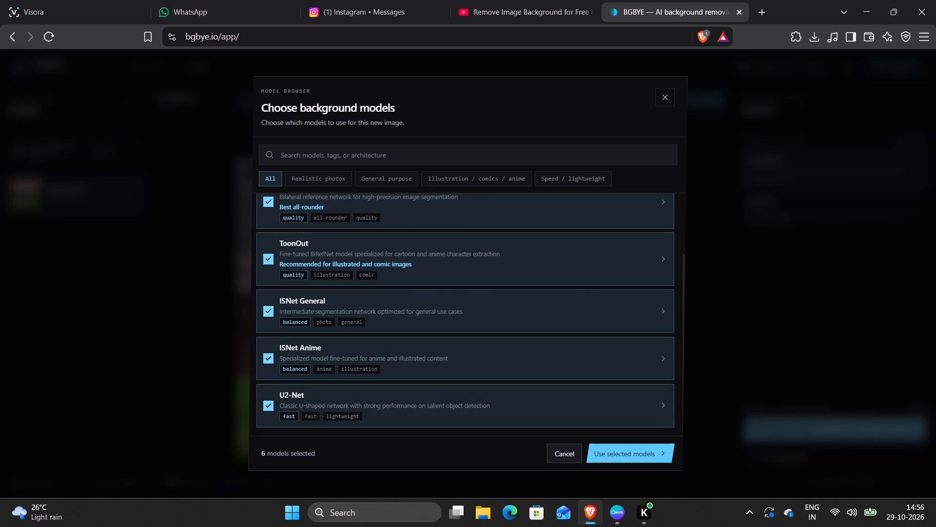
pyautogui.click(802, 424)
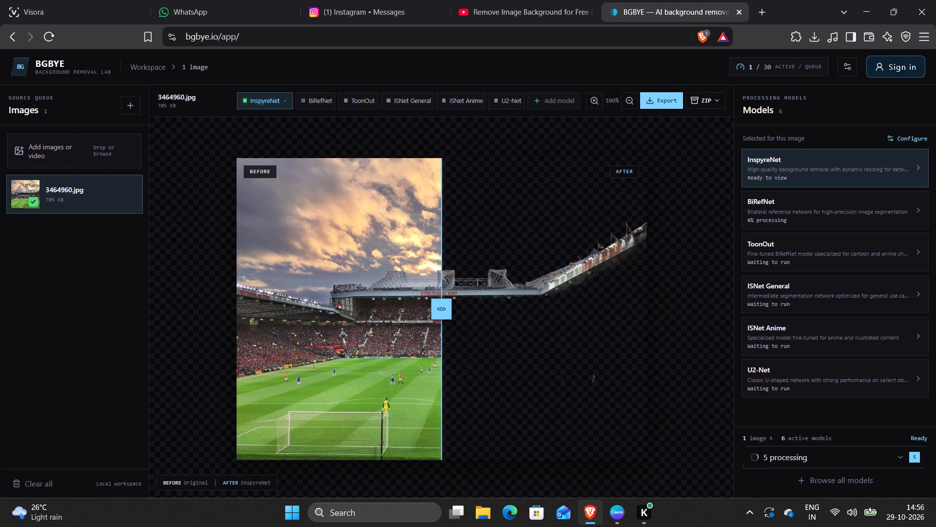
# Compare the original stadium photo with the InspyreNet and BiRefNet cutouts.
pyautogui.moveTo(445, 309); pyautogui.dragTo(446, 321)
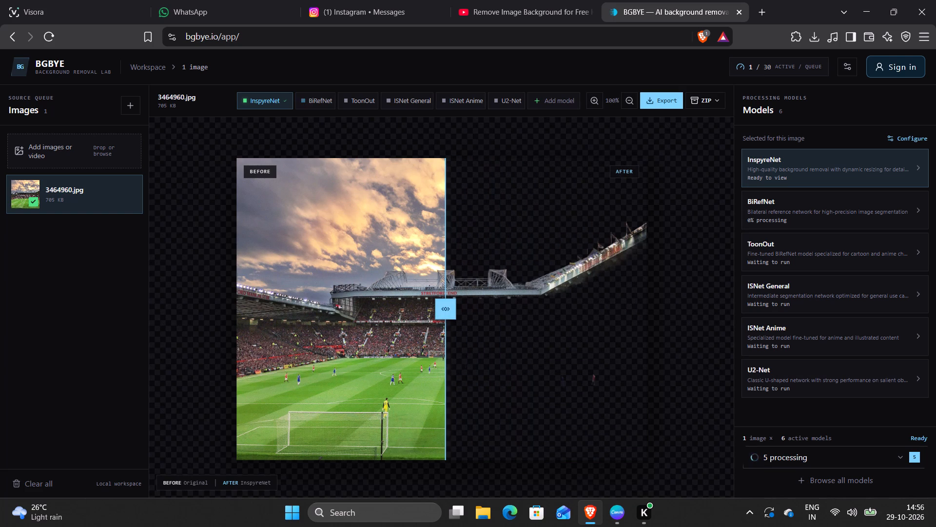
pyautogui.moveTo(446, 321); pyautogui.dragTo(226, 276)
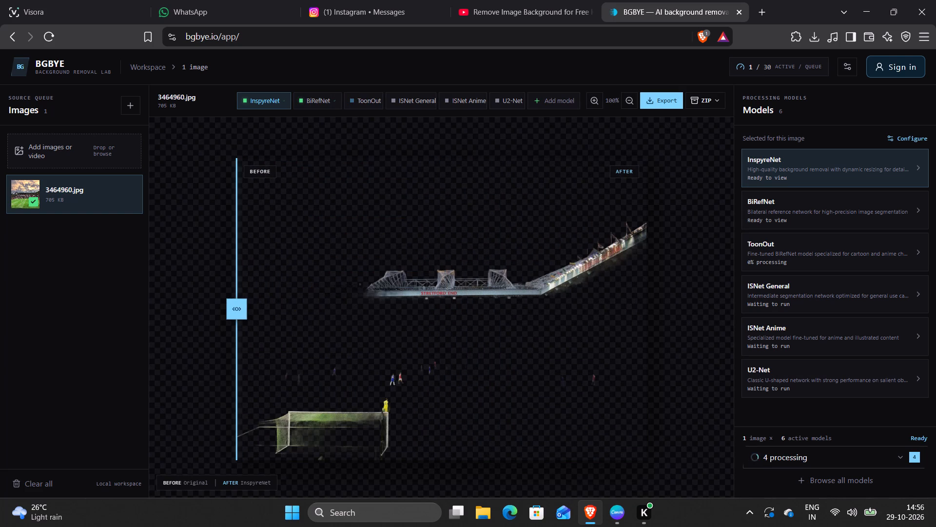
pyautogui.moveTo(226, 276); pyautogui.dragTo(713, 295)
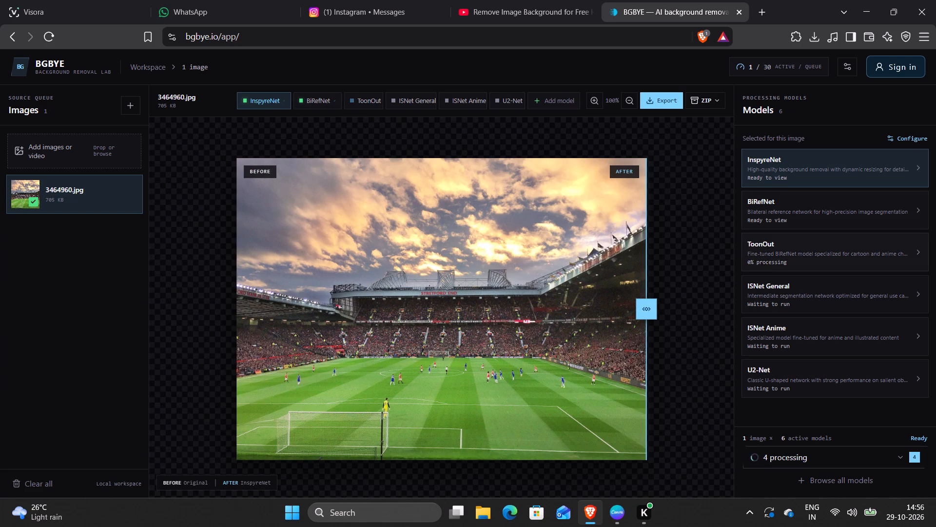
pyautogui.click(883, 200)
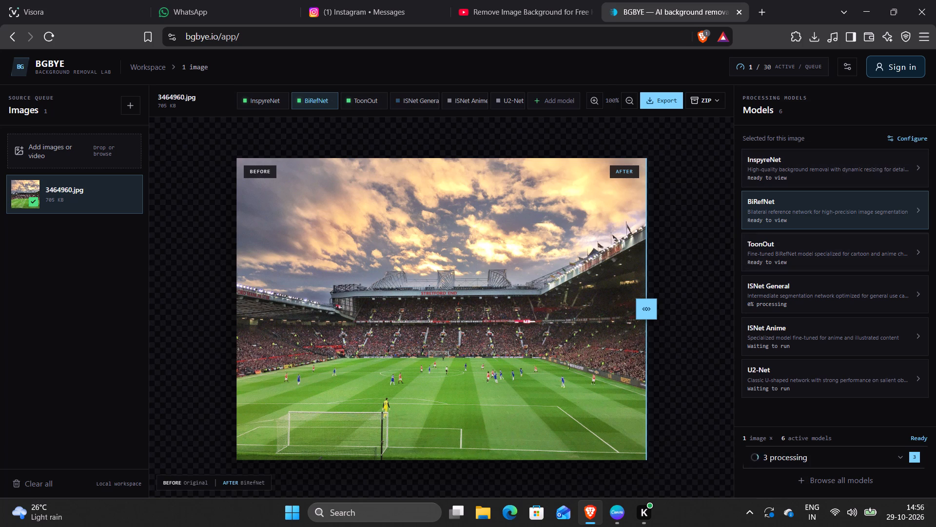
pyautogui.moveTo(647, 308); pyautogui.dragTo(802, 345)
pyautogui.click(839, 172)
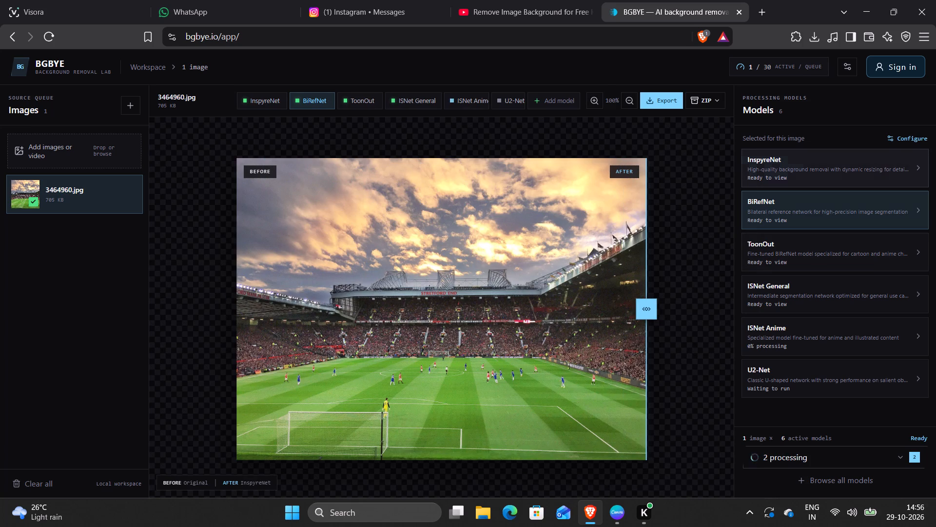
pyautogui.moveTo(640, 312); pyautogui.dragTo(761, 346)
# Compare the original stadium photo with the ISNet General, ToonOut and ISNet Anime cutouts.
pyautogui.click(826, 291)
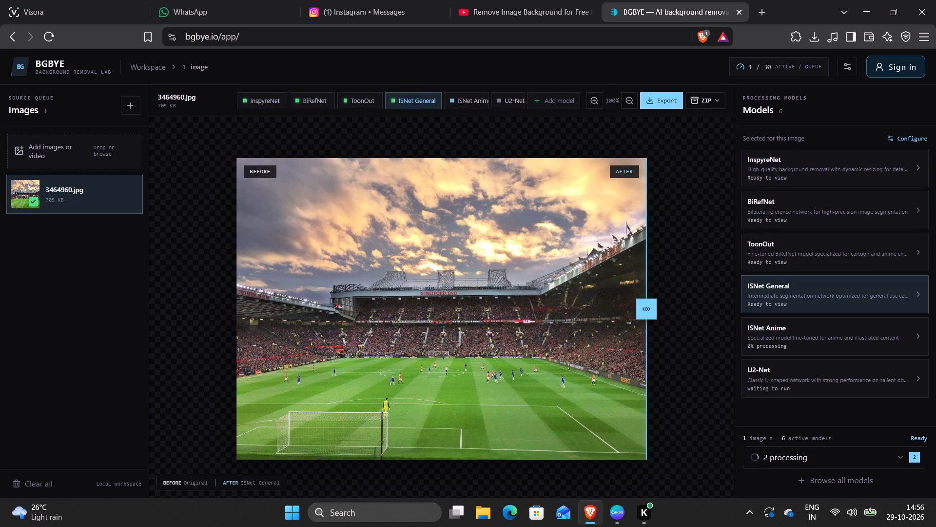
pyautogui.moveTo(641, 316); pyautogui.dragTo(786, 366)
pyautogui.click(819, 261)
pyautogui.moveTo(643, 308); pyautogui.dragTo(736, 344)
pyautogui.click(793, 338)
pyautogui.moveTo(648, 319); pyautogui.dragTo(317, 354)
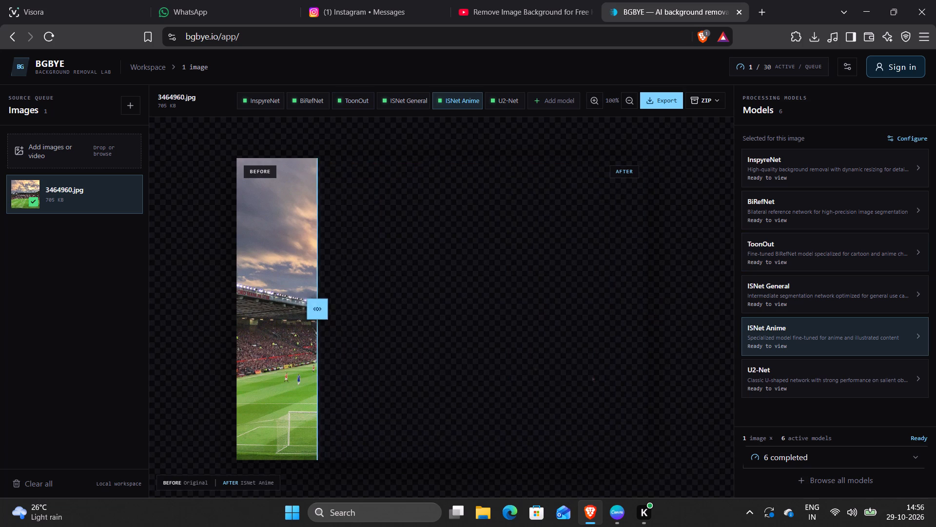
pyautogui.moveTo(317, 354); pyautogui.dragTo(769, 335)
# Compare the original photo with the U2-Net cutout, and check the ISNet Anime and ToonOut cutouts again.
pyautogui.click(831, 372)
pyautogui.moveTo(645, 310); pyautogui.dragTo(402, 309)
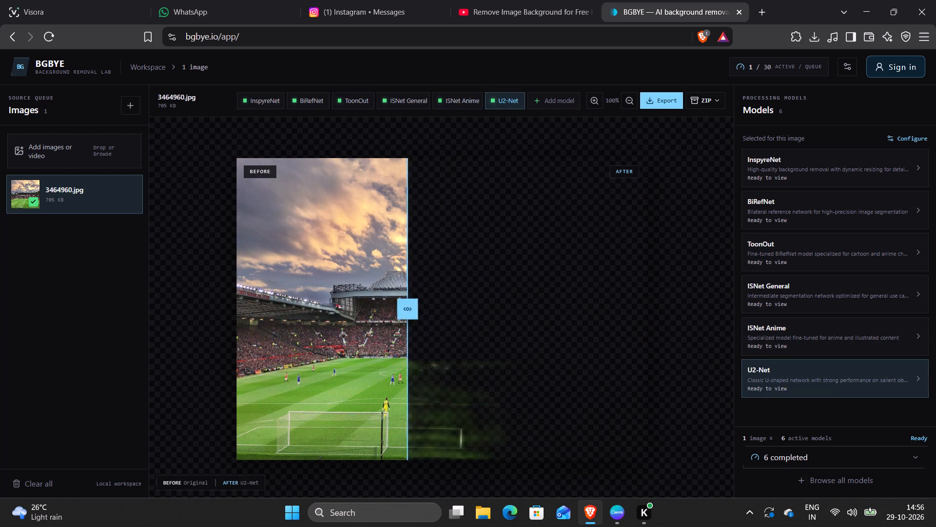
pyautogui.moveTo(402, 309); pyautogui.dragTo(728, 325)
pyautogui.moveTo(643, 306); pyautogui.dragTo(792, 288)
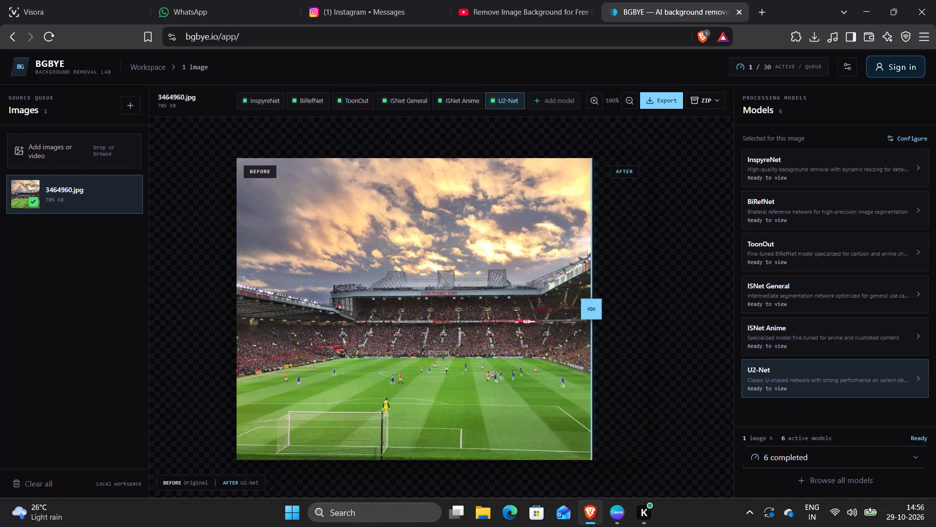
pyautogui.moveTo(792, 288); pyautogui.dragTo(794, 287)
pyautogui.scroll(-2, 855, 302)
pyautogui.click(805, 339)
pyautogui.moveTo(641, 316); pyautogui.dragTo(262, 350)
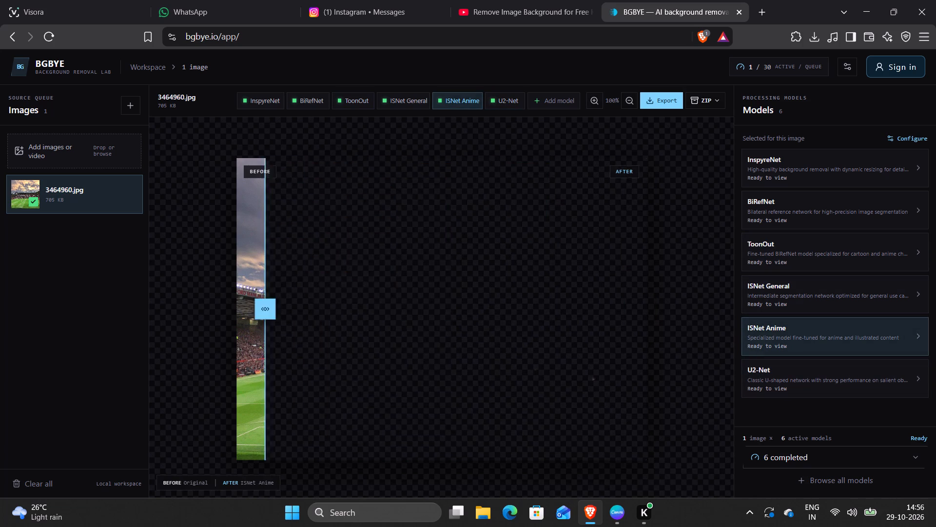
pyautogui.moveTo(262, 350); pyautogui.dragTo(707, 331)
pyautogui.click(786, 232)
pyautogui.click(750, 258)
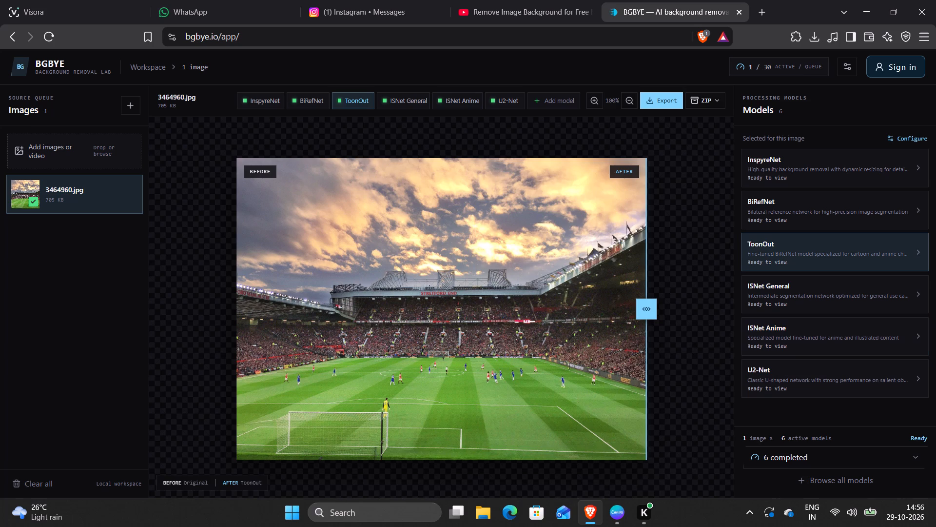
pyautogui.moveTo(647, 313); pyautogui.dragTo(643, 292)
pyautogui.click(783, 110)
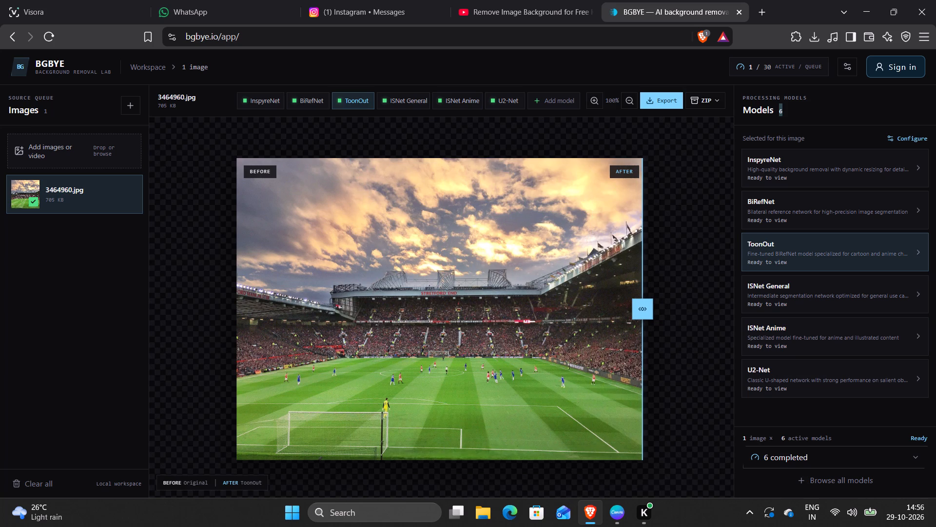
# Go back to the bgbye.fyrean search results, open the Future Tools page on BGBye and visit the tool's site from there.
pyautogui.click(16, 36)
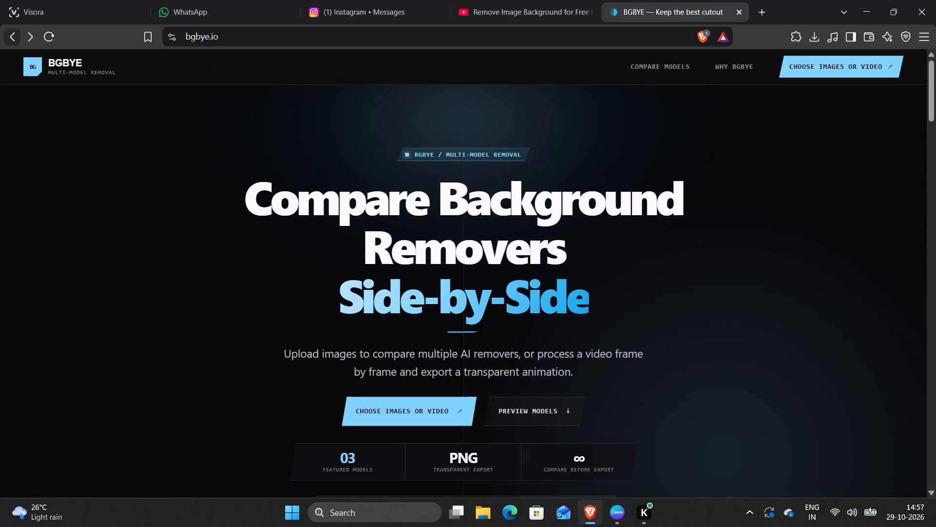
pyautogui.click(9, 44)
pyautogui.click(144, 277)
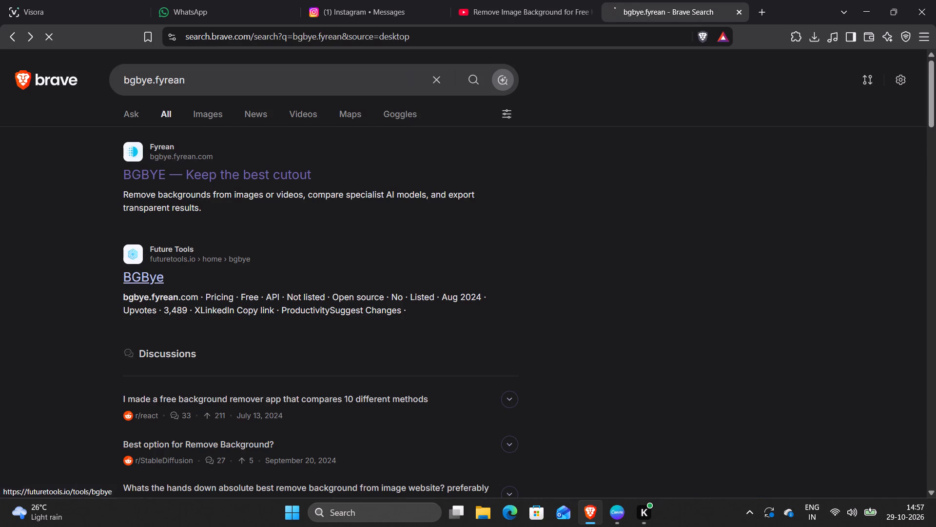
pyautogui.scroll(-2, 354, 233)
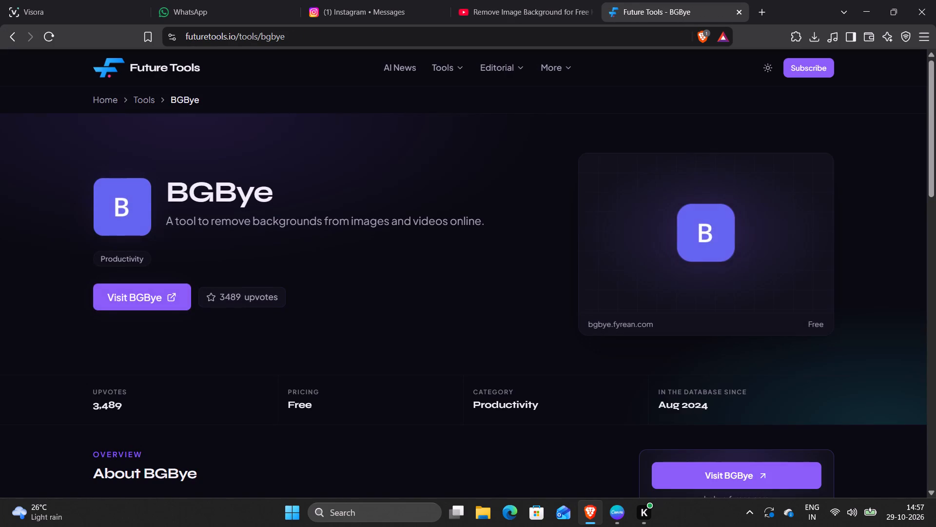
pyautogui.scroll(-2, 708, 386)
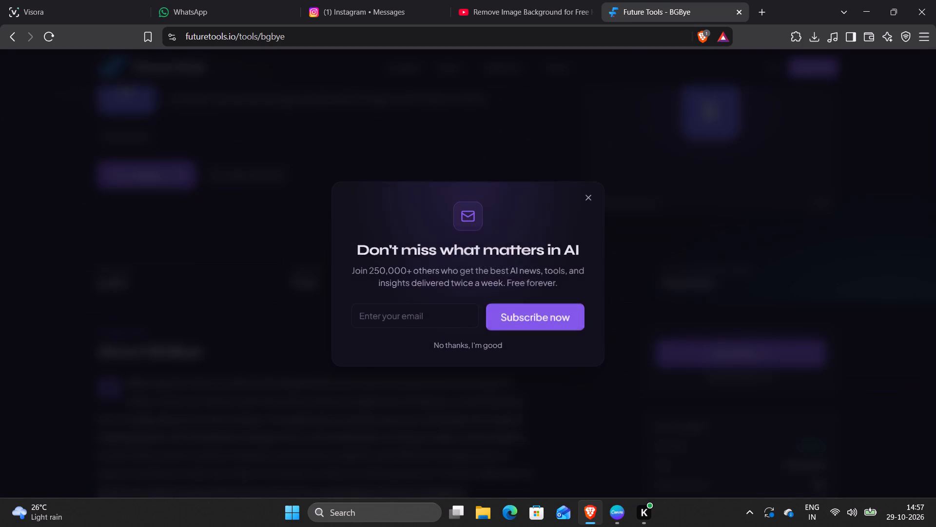
pyautogui.click(594, 200)
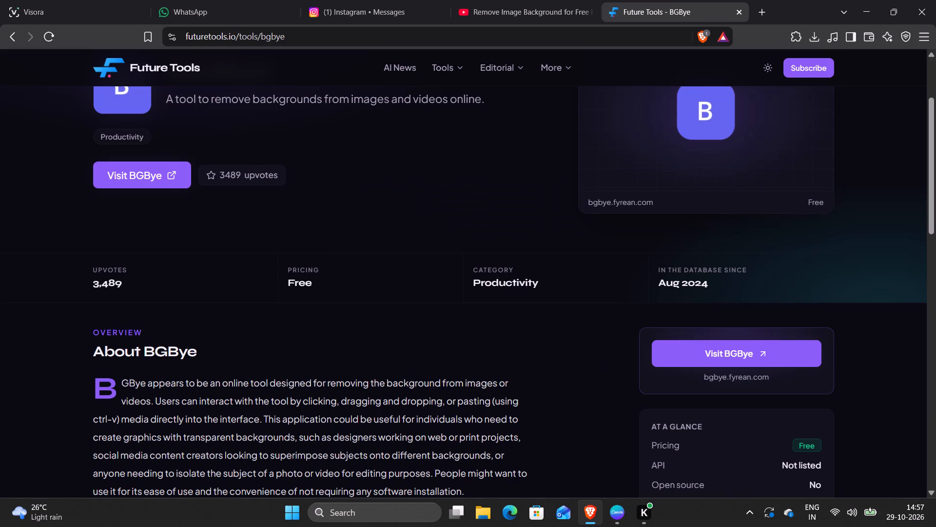
pyautogui.click(716, 353)
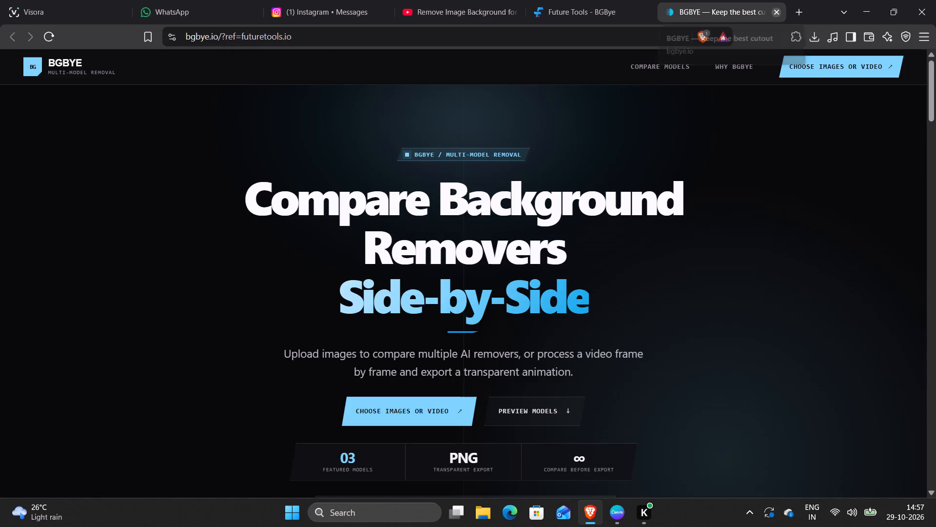
# Close the newly opened BGBye site and look further through the bgbye.fyrean search results.
pyautogui.click(775, 12)
pyautogui.click(4, 43)
pyautogui.scroll(-1, 66, 43)
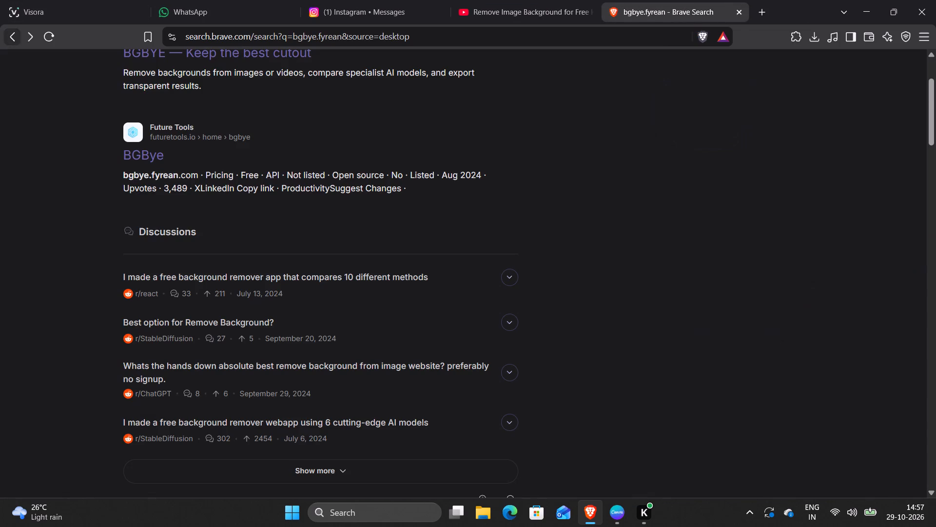
# Return to the YouTube Short on removing image backgrounds and move on to the following Short.
pyautogui.click(477, 0)
pyautogui.click(917, 327)
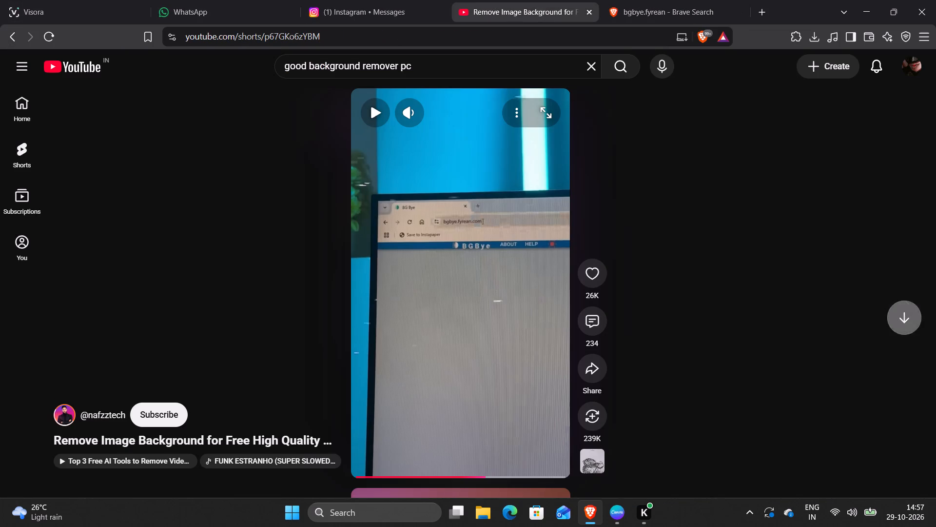
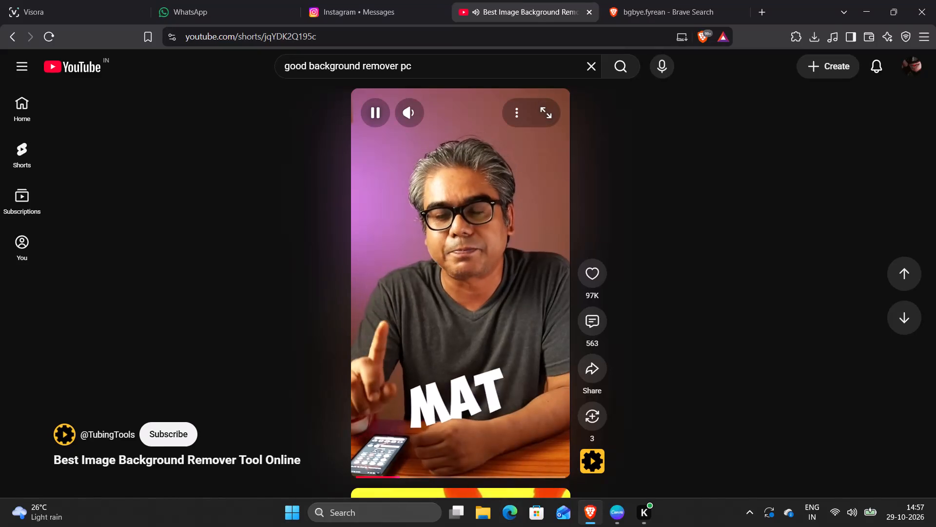
# Watch the Short "Best Image Background Remover Tool Online", read through its comments, and return to the video search results.
pyautogui.moveTo(549, 154); pyautogui.dragTo(549, 163)
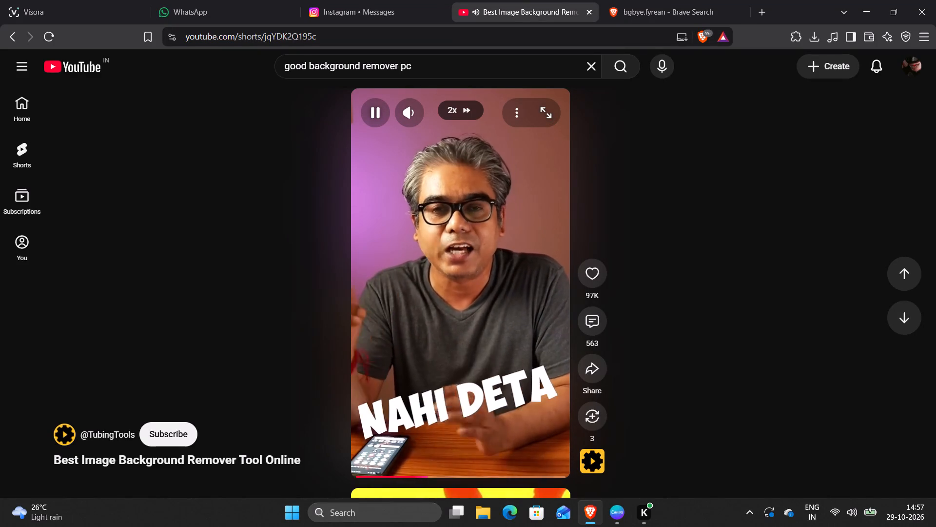
pyautogui.moveTo(549, 163); pyautogui.dragTo(549, 164)
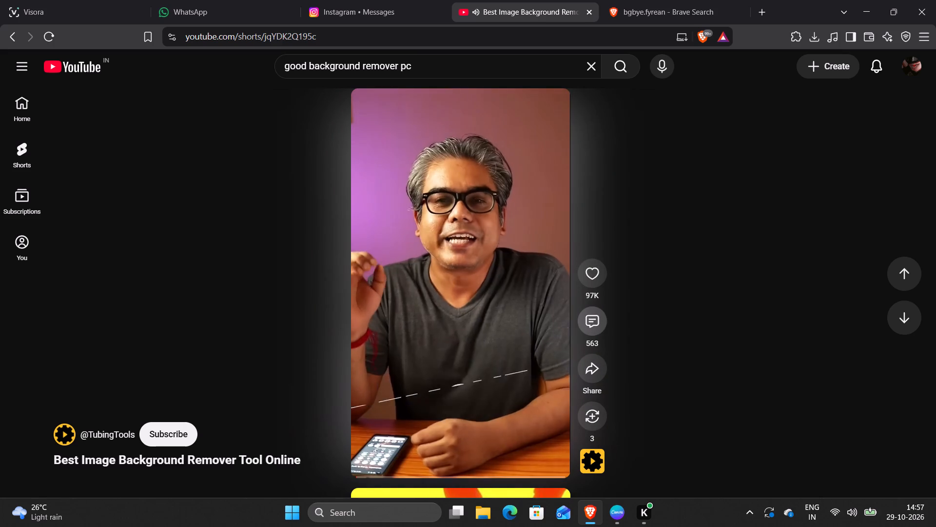
pyautogui.click(583, 311)
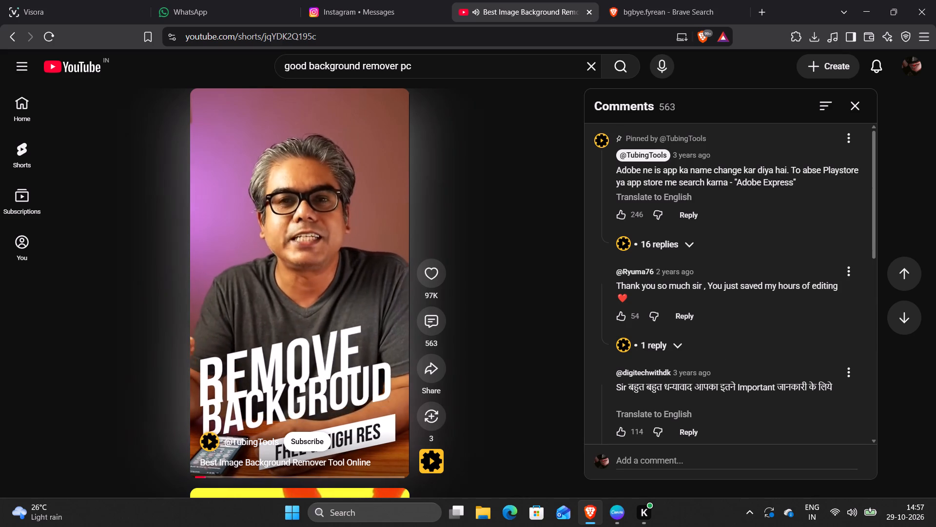
pyautogui.scroll(-1, 440, 285)
pyautogui.scroll(1, 440, 285)
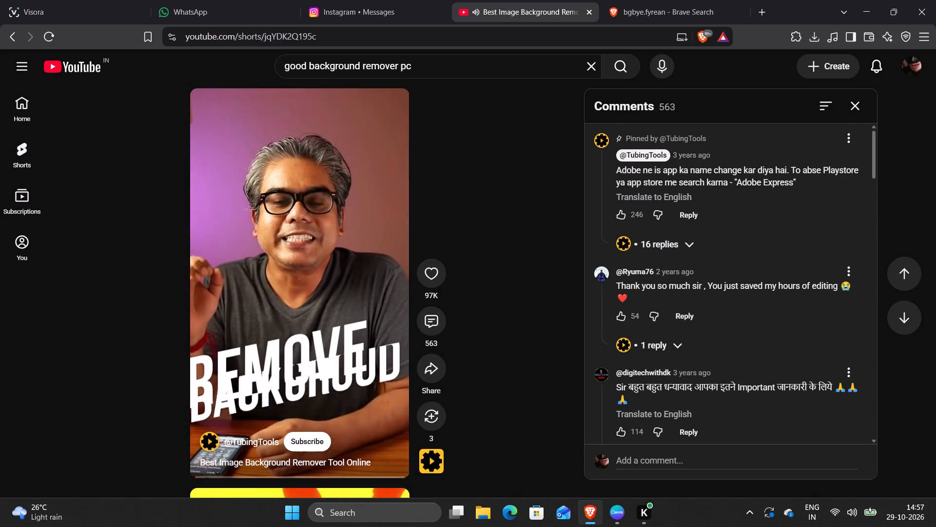
pyautogui.scroll(-2, 641, 253)
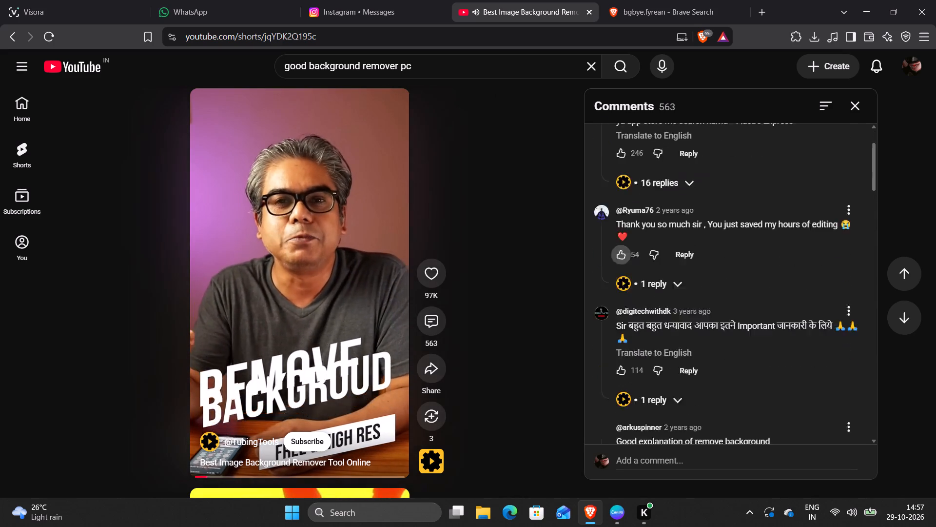
pyautogui.scroll(-2, 441, 327)
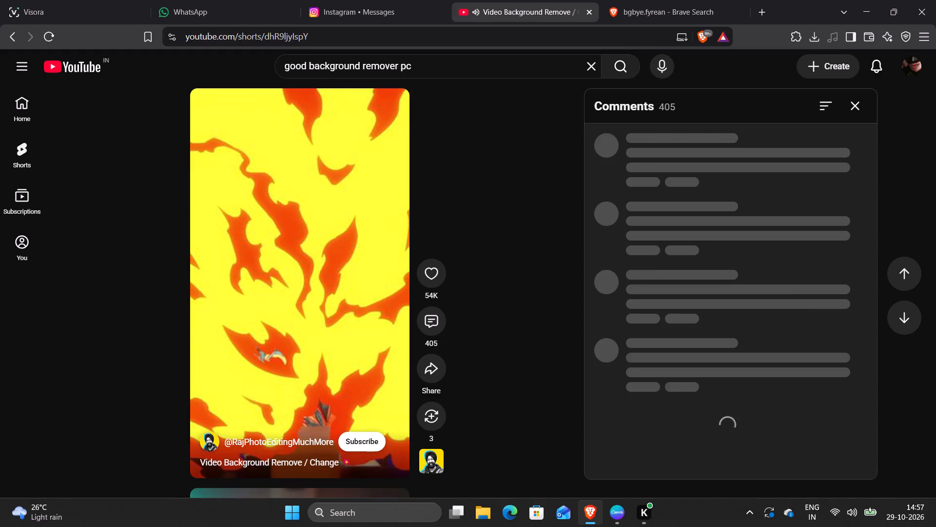
pyautogui.click(6, 31)
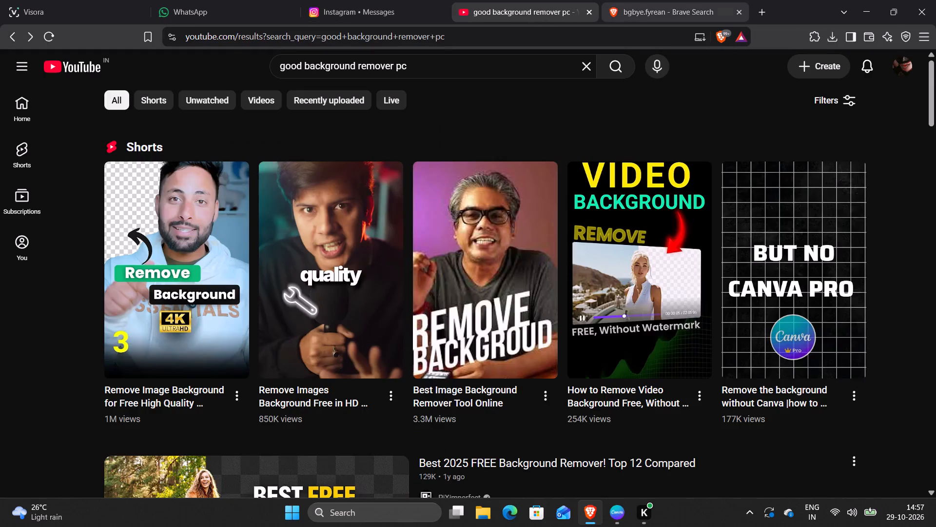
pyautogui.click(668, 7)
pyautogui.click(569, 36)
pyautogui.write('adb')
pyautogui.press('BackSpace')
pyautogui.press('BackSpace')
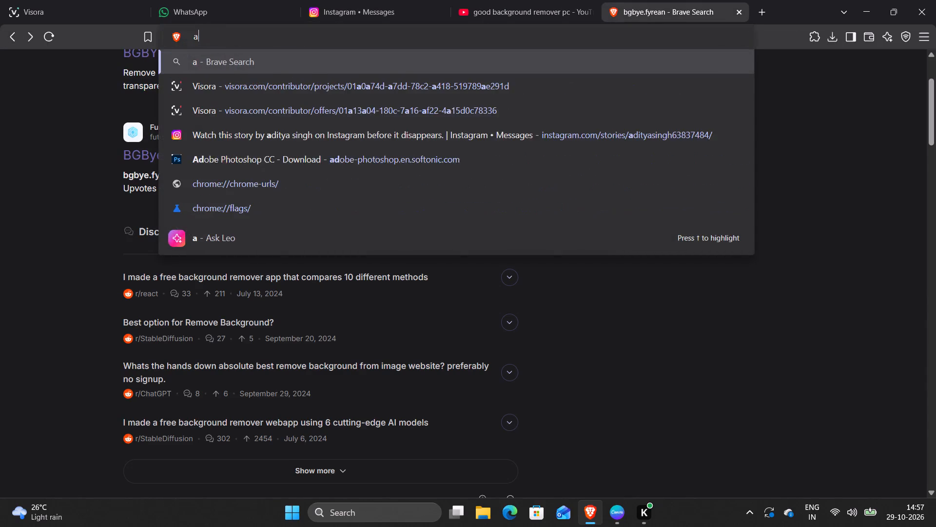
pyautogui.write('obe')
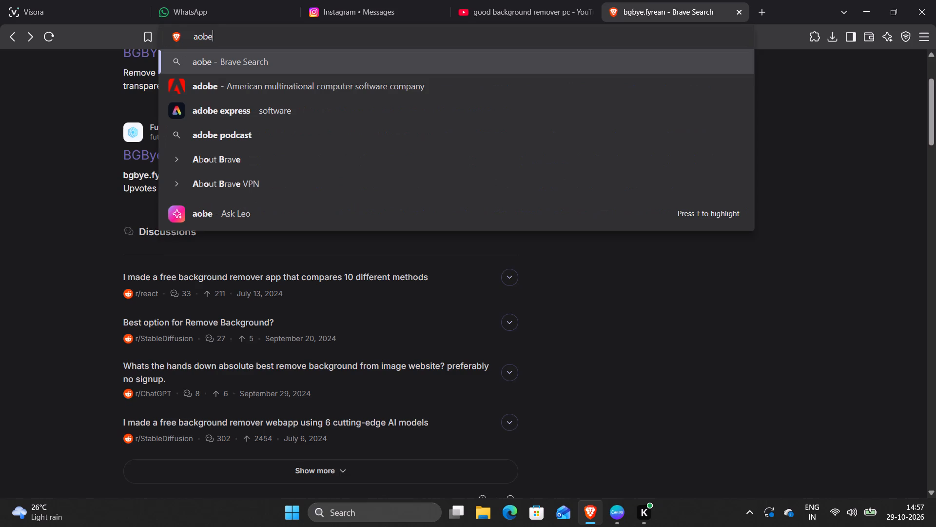
# Return to the YouTube results for "good background remover pc" and open the Short "Remove Image Background for Free High Quality".
pyautogui.click(541, 0)
pyautogui.scroll(2, 475, 215)
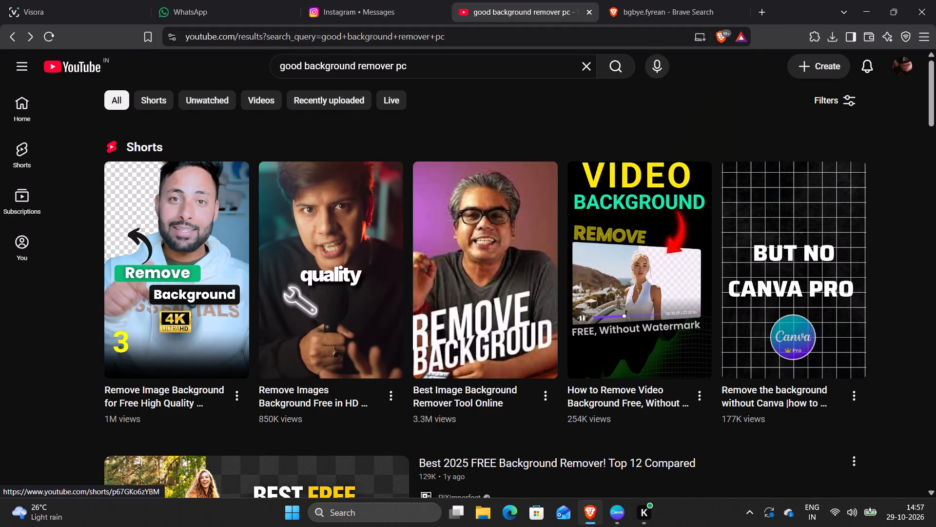
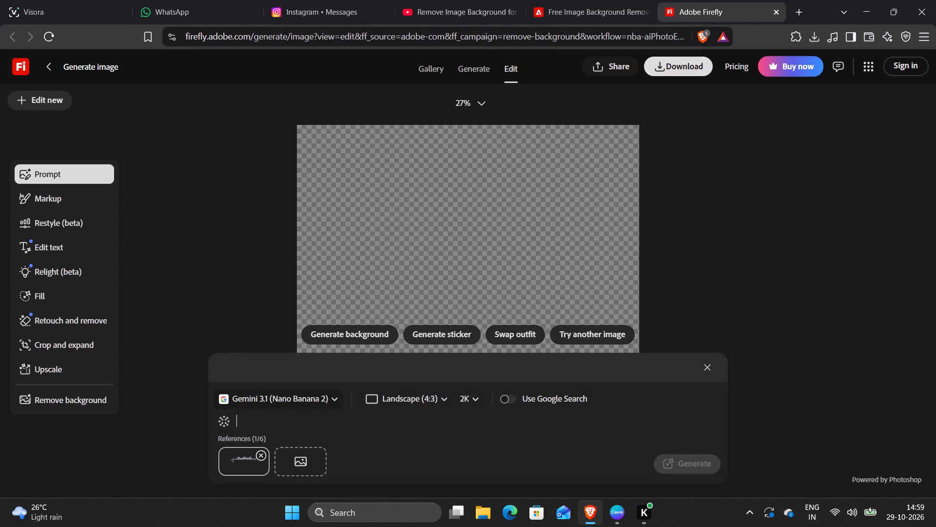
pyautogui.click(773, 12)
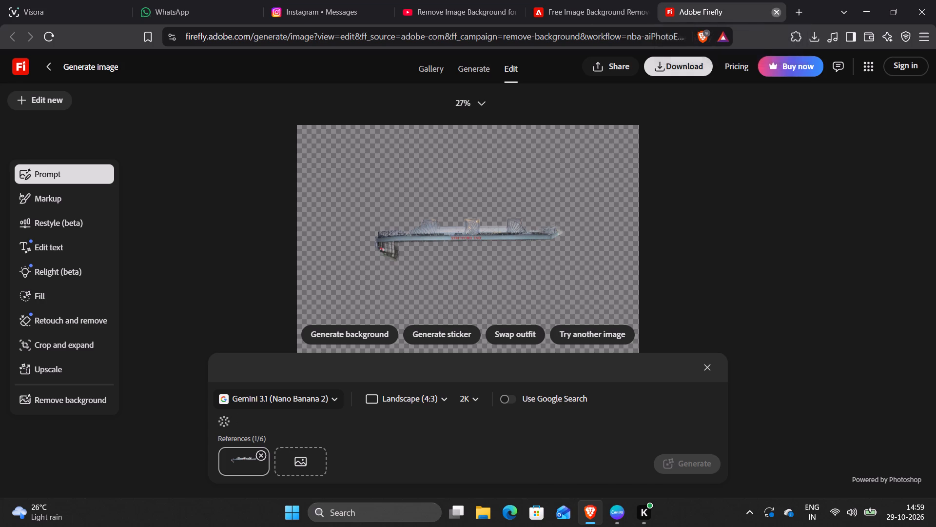
# Close the Adobe background remover page and switch to the YouTube thumbnail design in Canva.
pyautogui.scroll(3, 367, 301)
pyautogui.moveTo(367, 301); pyautogui.dragTo(360, 333)
pyautogui.click(349, 377)
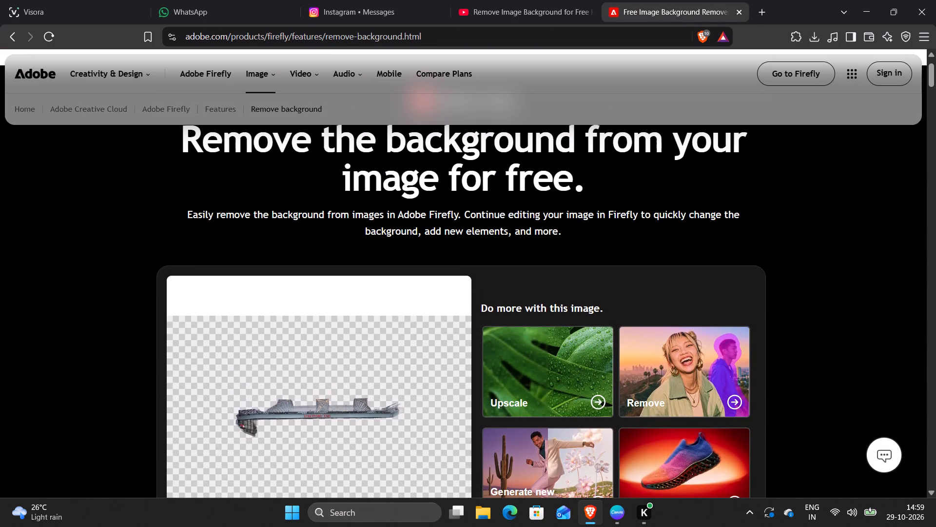
pyautogui.scroll(-12, 354, 352)
pyautogui.scroll(2, 377, 290)
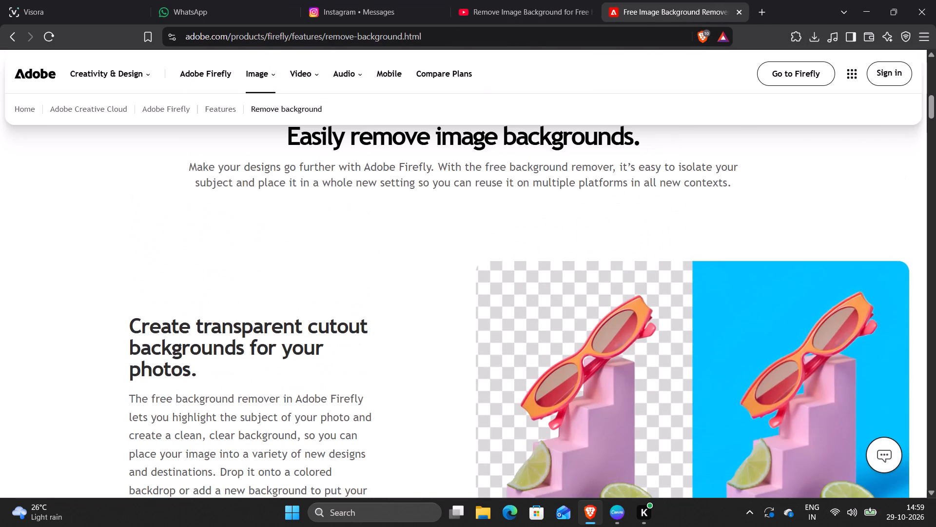
pyautogui.click(736, 6)
pyautogui.click(735, 18)
pyautogui.click(618, 507)
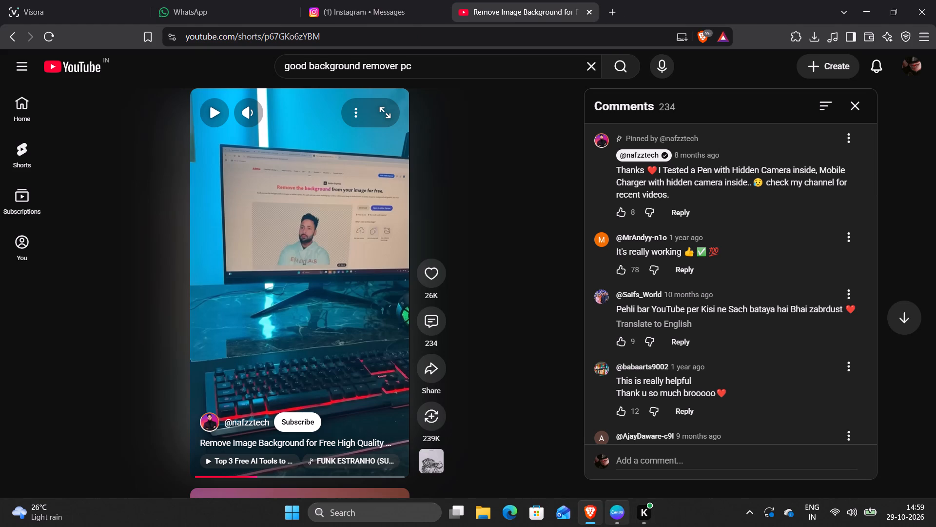
# Recolour the Bruno Fernandes cutout's red, trying the photo's reds and the design's bright red before applying white.
pyautogui.moveTo(519, 240); pyautogui.dragTo(524, 243)
pyautogui.click(408, 190)
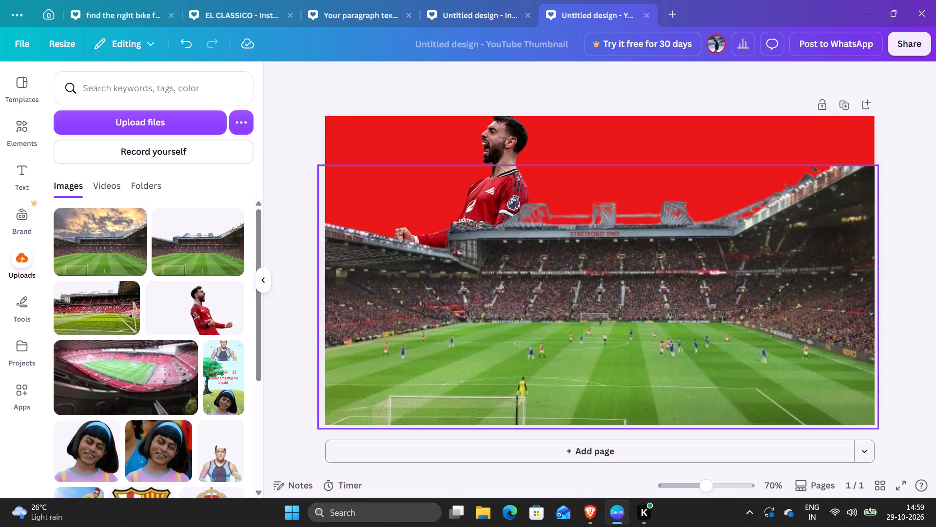
pyautogui.click(430, 137)
pyautogui.click(572, 76)
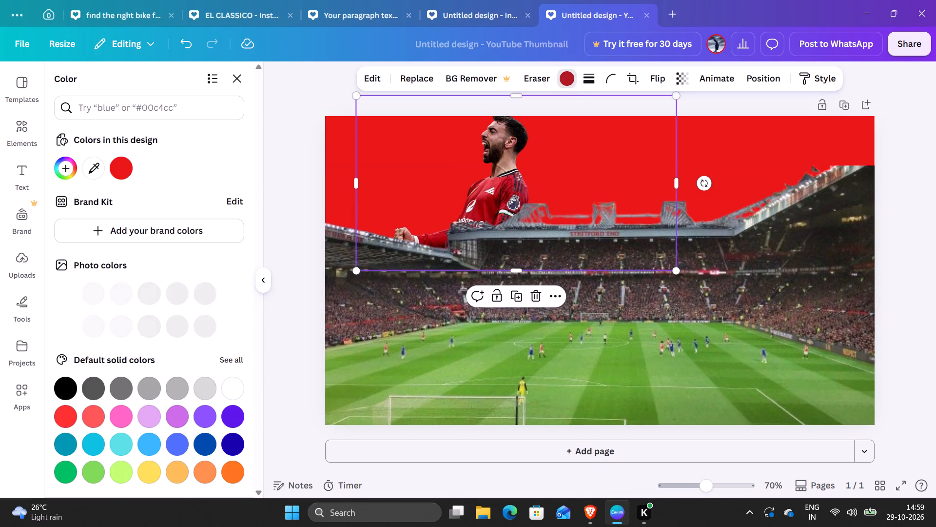
pyautogui.click(94, 288)
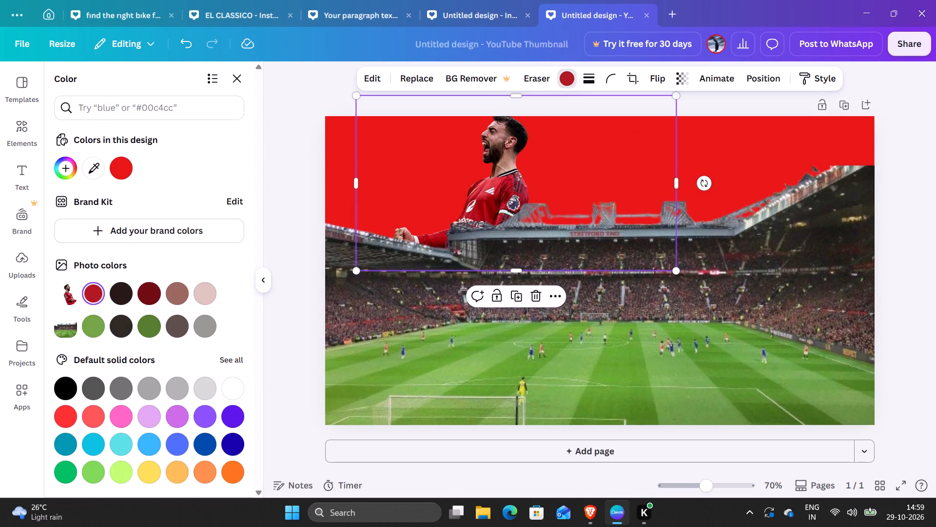
pyautogui.click(150, 294)
pyautogui.click(91, 294)
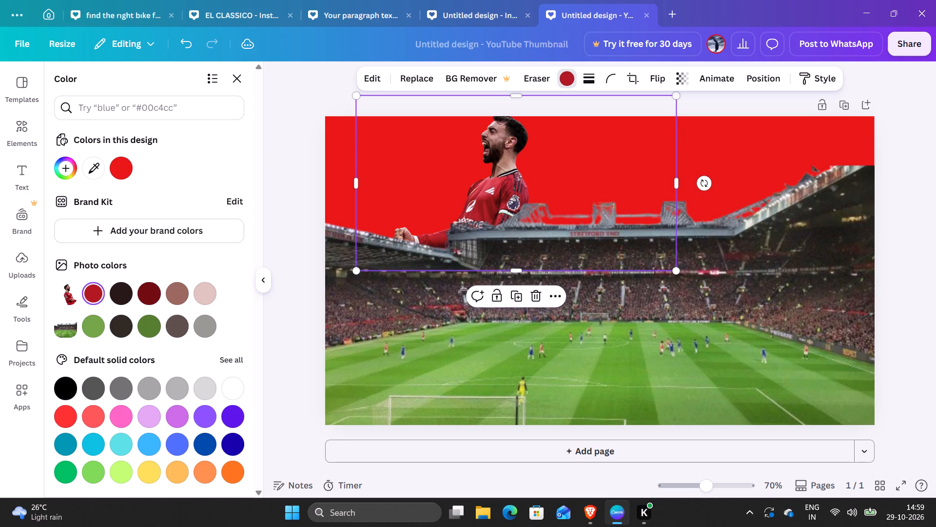
pyautogui.click(117, 177)
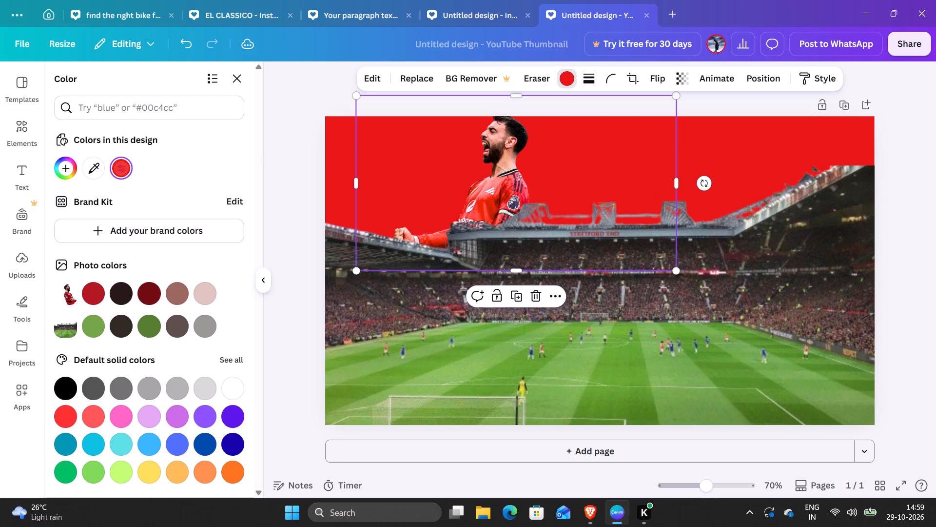
pyautogui.click(96, 295)
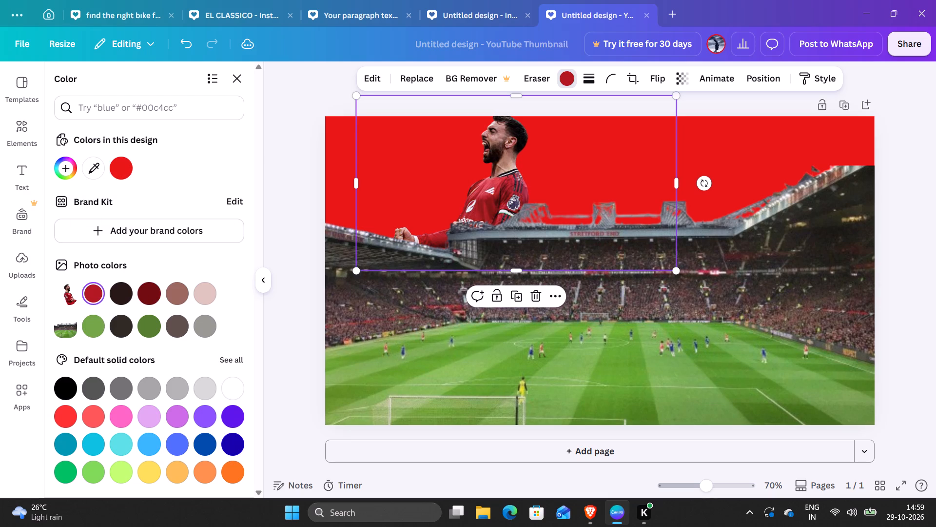
pyautogui.click(74, 295)
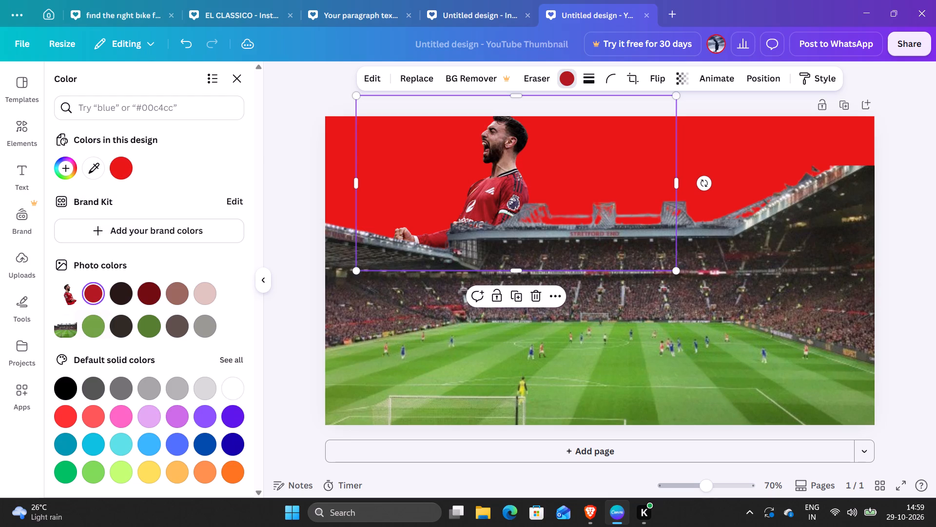
pyautogui.click(69, 294)
pyautogui.scroll(-2, 74, 301)
pyautogui.click(226, 396)
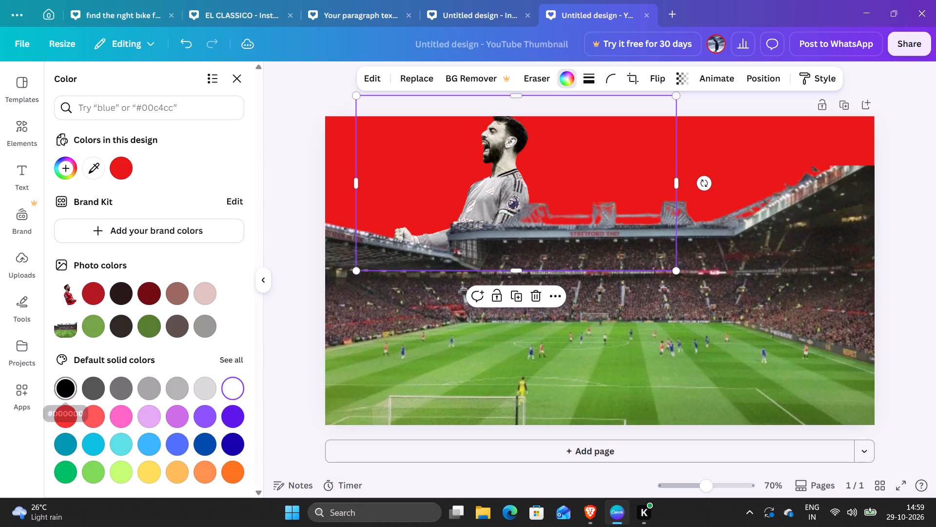
# Recolour the Bruno Fernandes cutout, trying black before applying the crimson red from the player's photo colours.
pyautogui.click(70, 383)
pyautogui.click(97, 284)
pyautogui.click(586, 150)
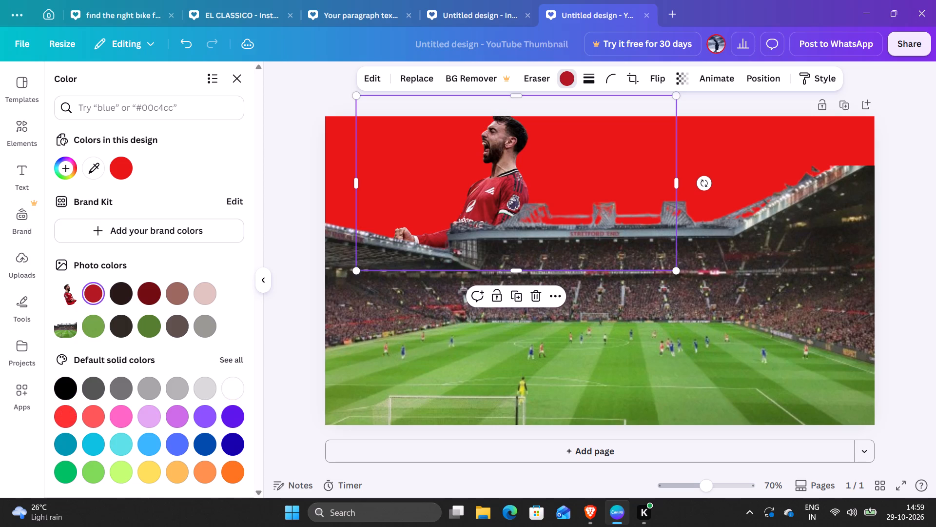
# Recolour the page background, trying white, turquoise shades, black and the stadium photo's green before applying the player photo's crimson red.
pyautogui.click(736, 148)
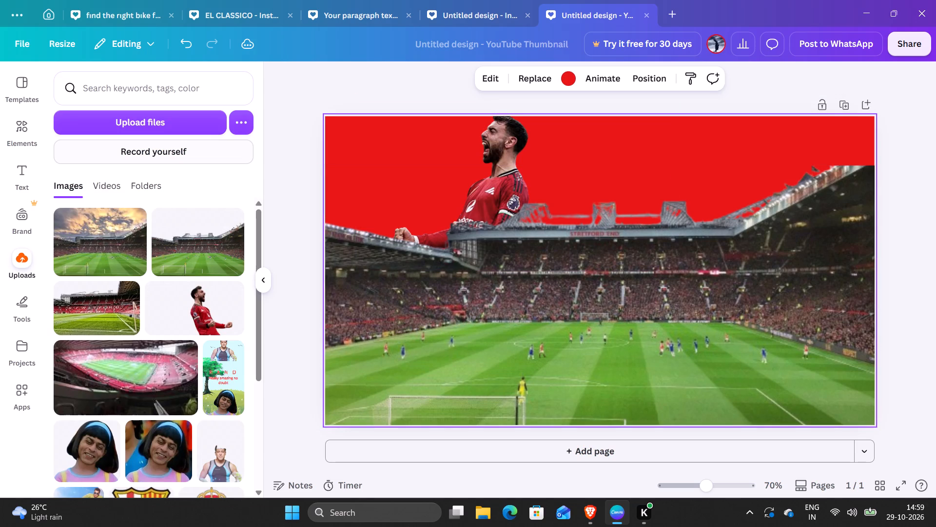
pyautogui.click(742, 142)
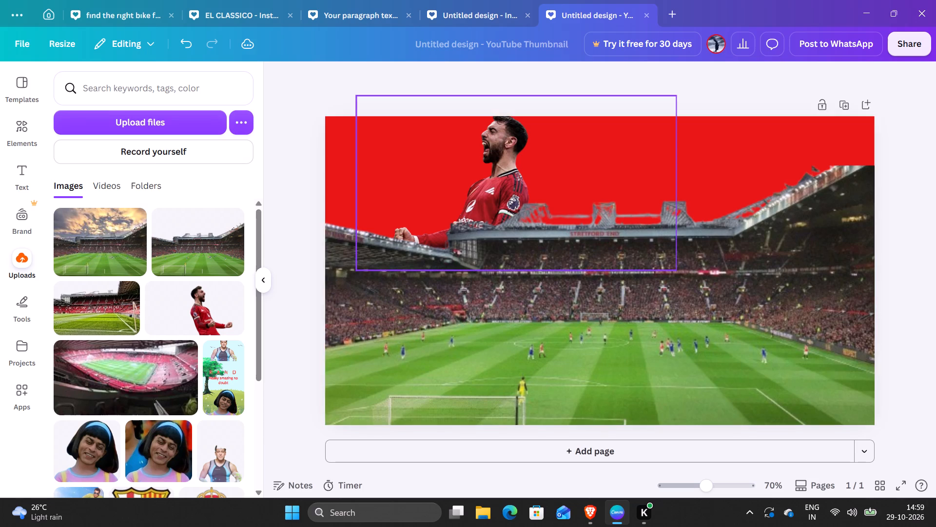
pyautogui.click(736, 153)
pyautogui.click(568, 79)
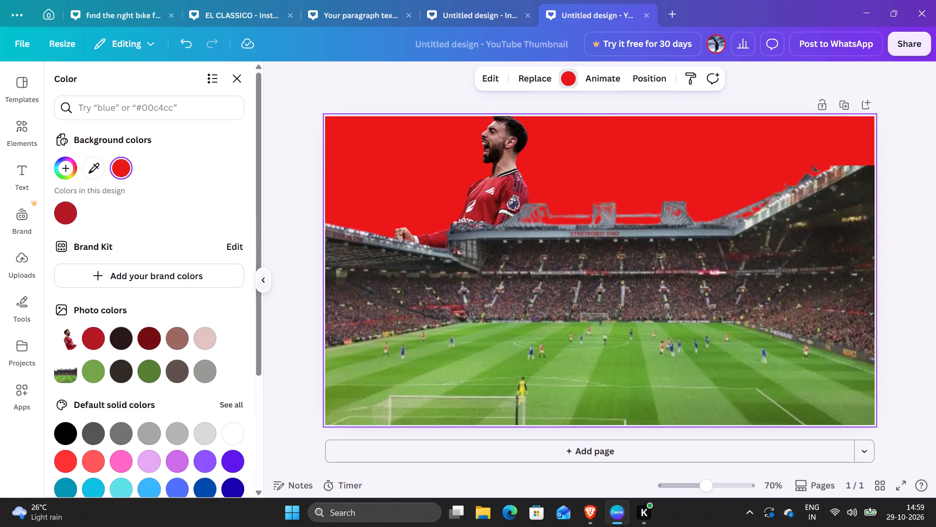
pyautogui.click(226, 434)
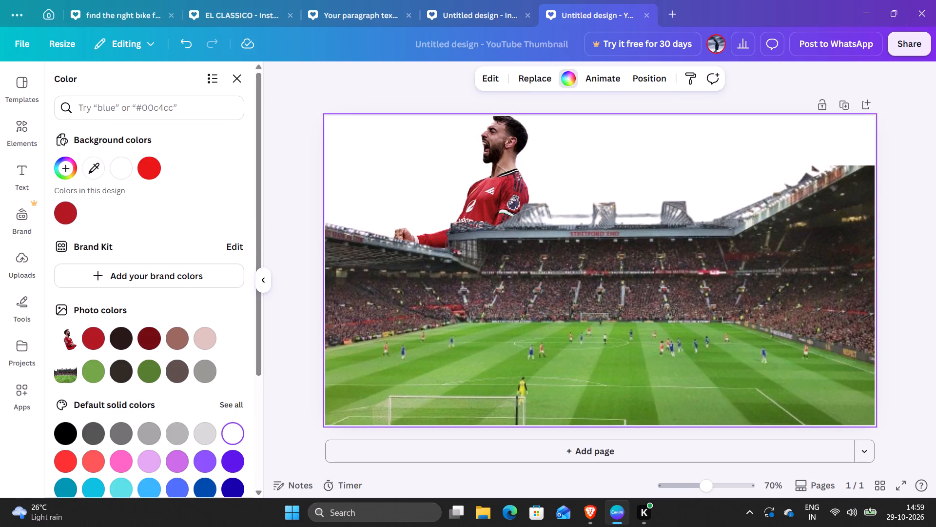
pyautogui.click(124, 485)
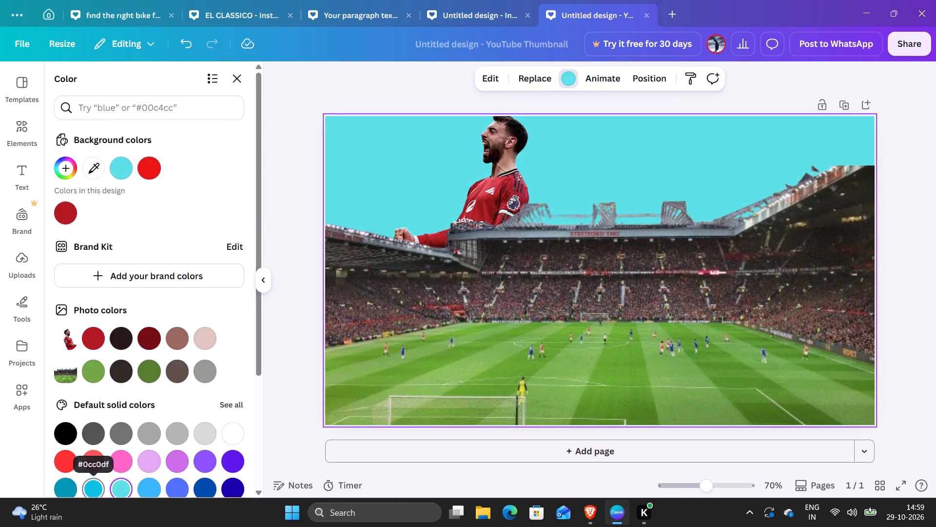
pyautogui.click(91, 493)
pyautogui.click(77, 486)
pyautogui.click(73, 428)
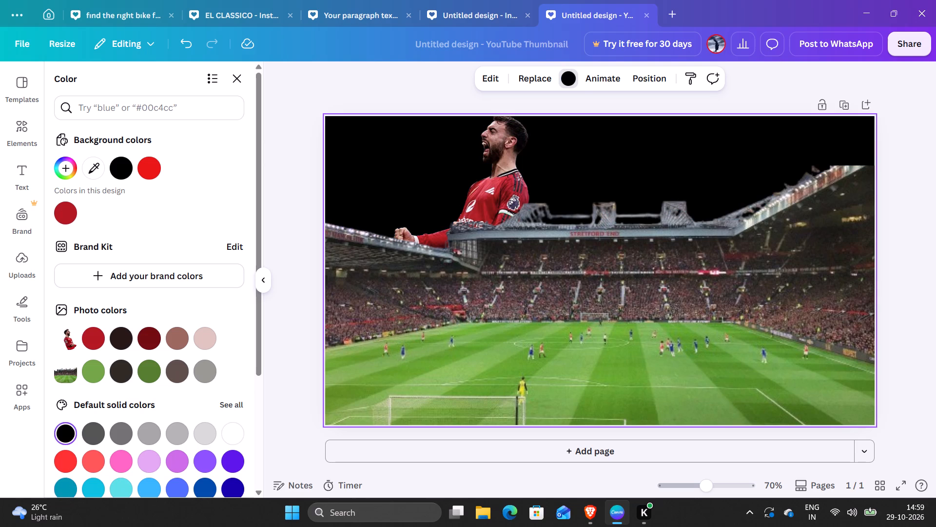
pyautogui.click(97, 372)
pyautogui.click(74, 370)
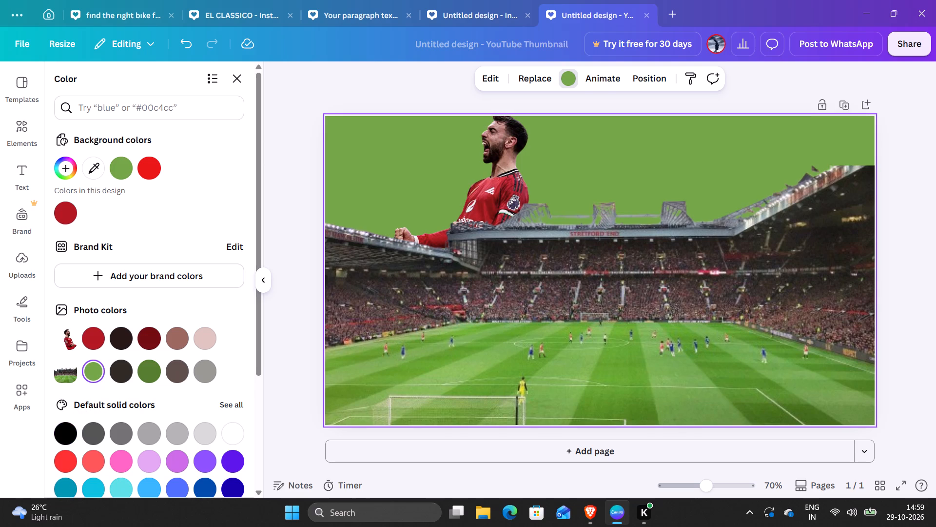
pyautogui.click(96, 345)
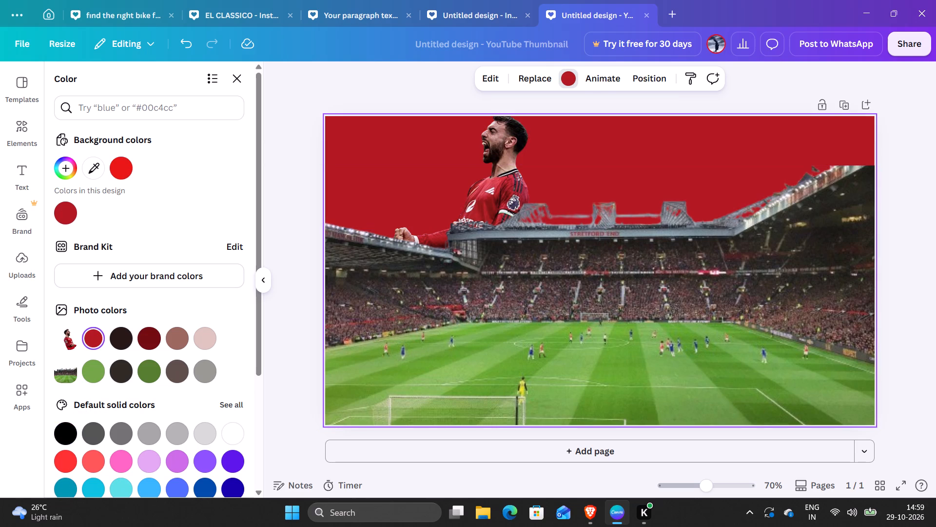
pyautogui.click(307, 177)
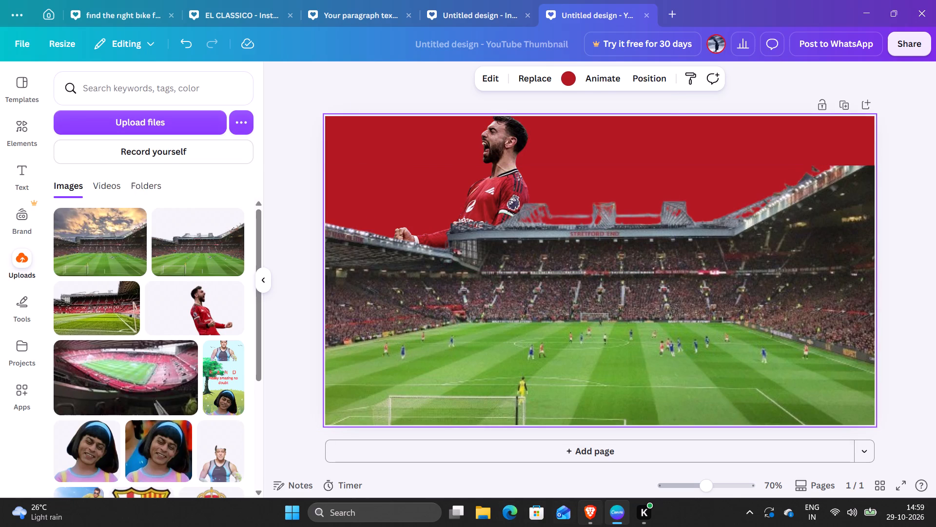
# Switch to the Brave browser showing the YouTube Short on removing image backgrounds.
pyautogui.click(587, 507)
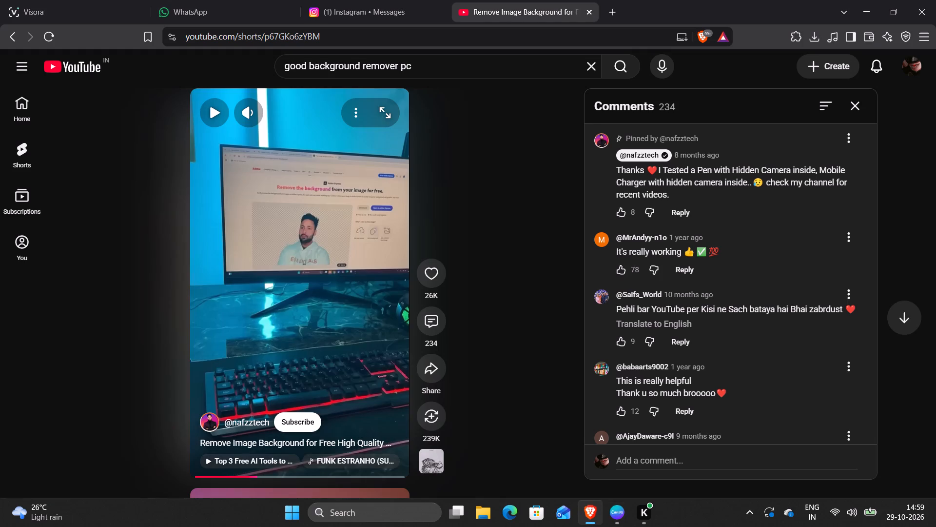
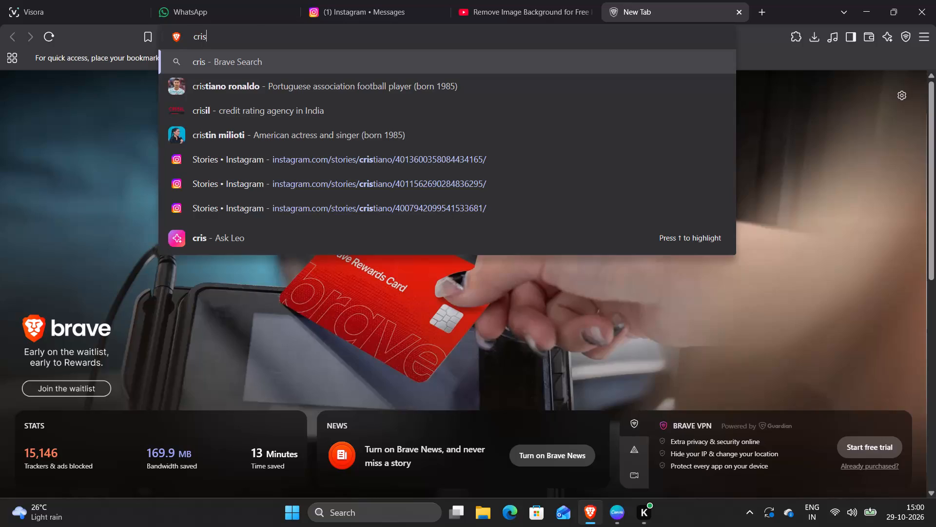
# Search the web for "cristiano ronaldo man u" in the new Brave tab.
pyautogui.press('Down')
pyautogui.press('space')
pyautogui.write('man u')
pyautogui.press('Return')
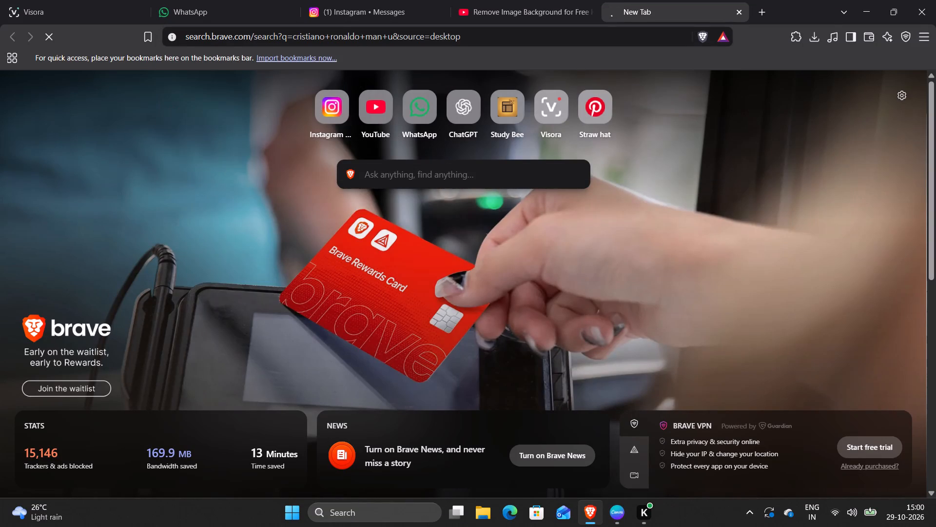
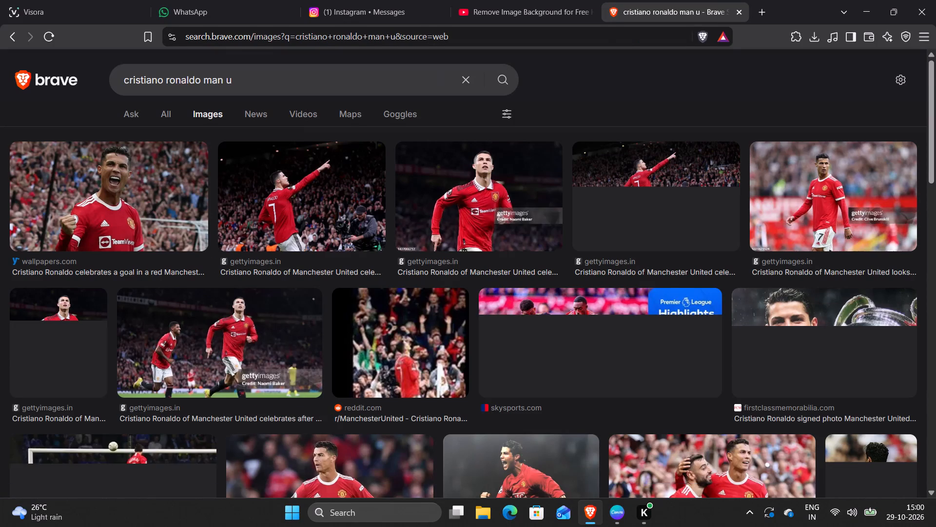
# Browse the Cristiano Ronaldo Man U image results and open the Pinterest photo of him from behind in the red number 7 shirt.
pyautogui.scroll(-1, 522, 243)
pyautogui.scroll(-3, 702, 261)
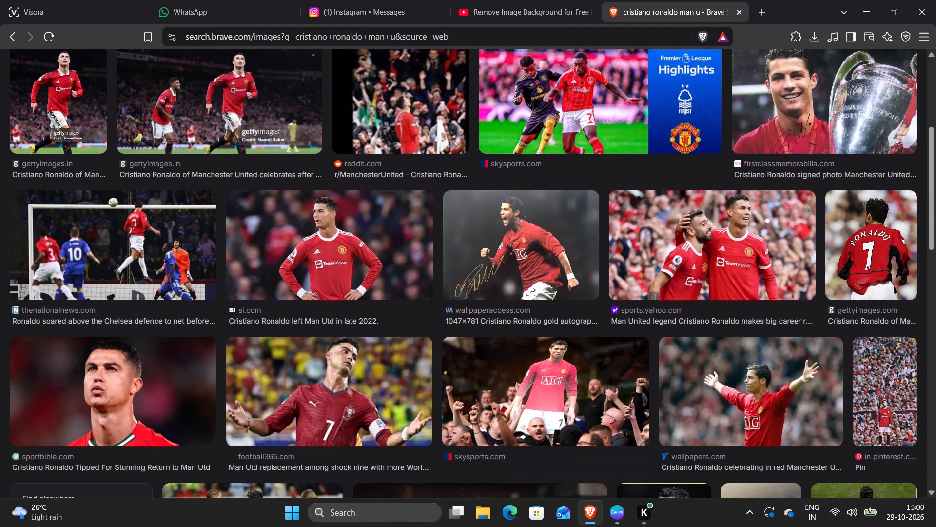
pyautogui.scroll(-2, 534, 304)
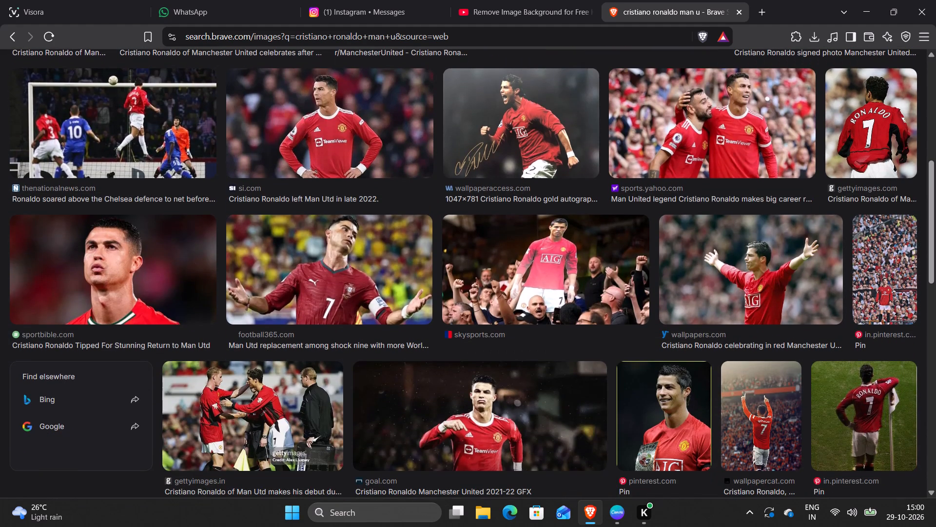
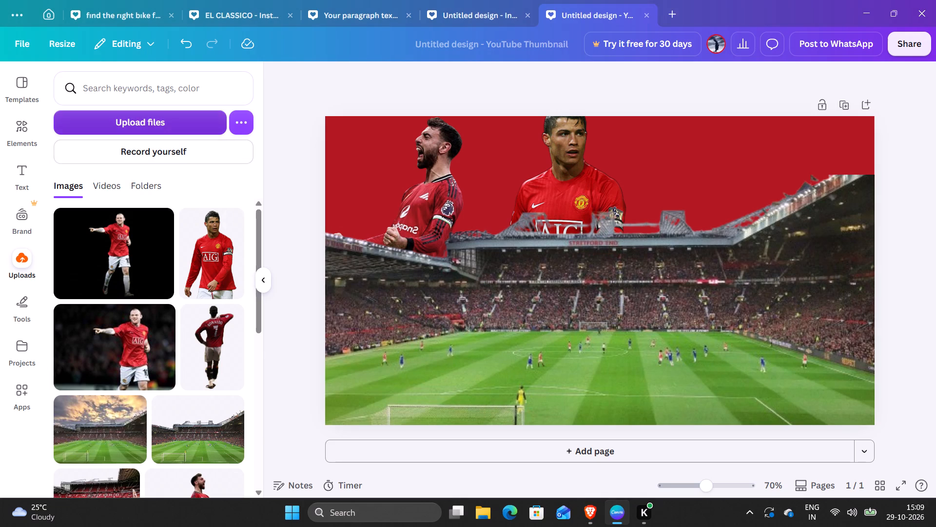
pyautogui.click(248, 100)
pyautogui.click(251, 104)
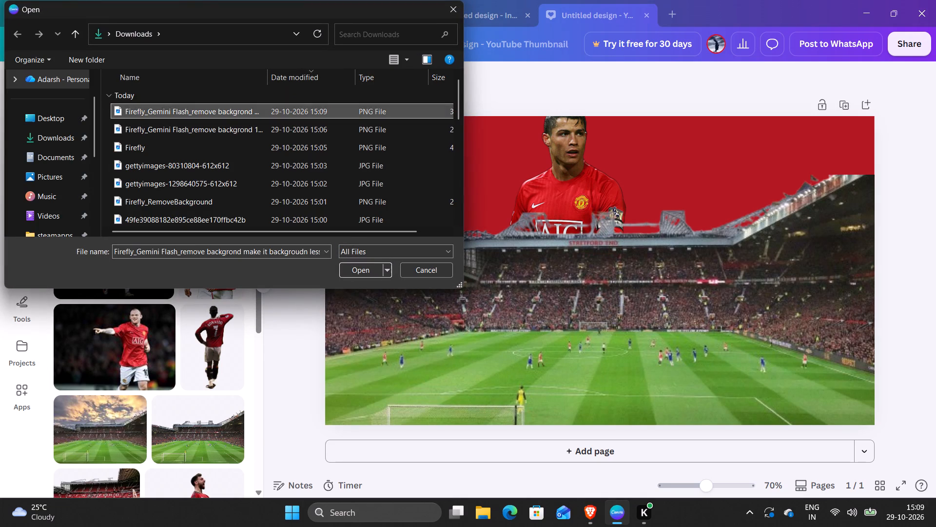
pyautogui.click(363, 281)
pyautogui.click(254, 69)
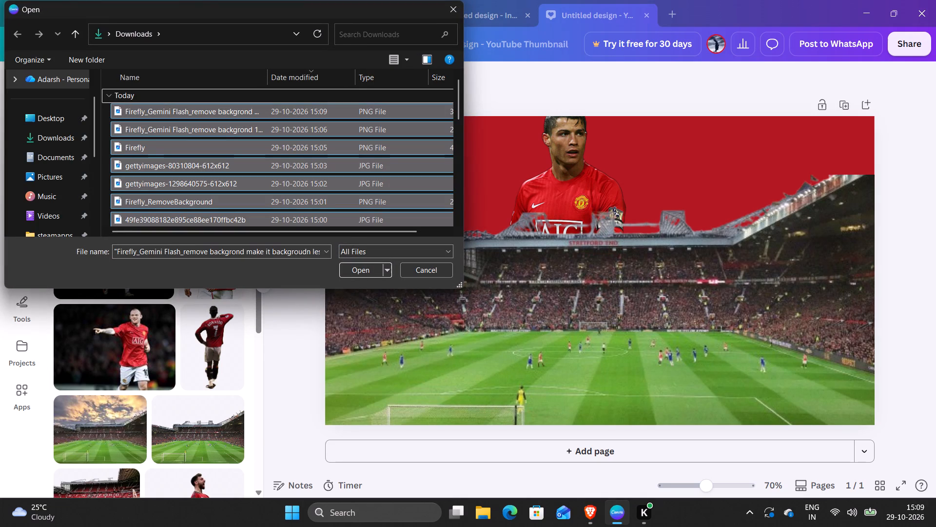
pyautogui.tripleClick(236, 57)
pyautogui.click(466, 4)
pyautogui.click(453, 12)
# Upload the newest Firefly_Gemini Flash Rooney PNG from Downloads to the design's uploads.
pyautogui.click(119, 122)
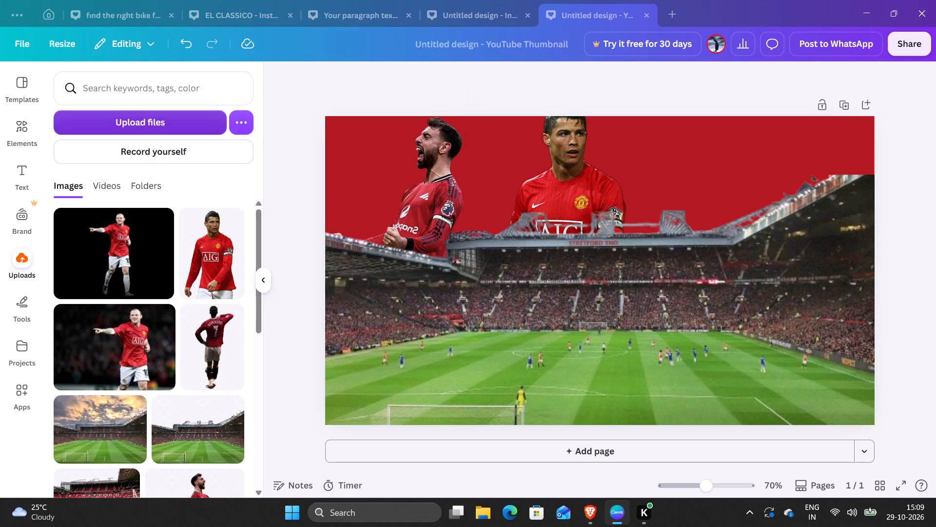
pyautogui.click(192, 117)
pyautogui.click(378, 278)
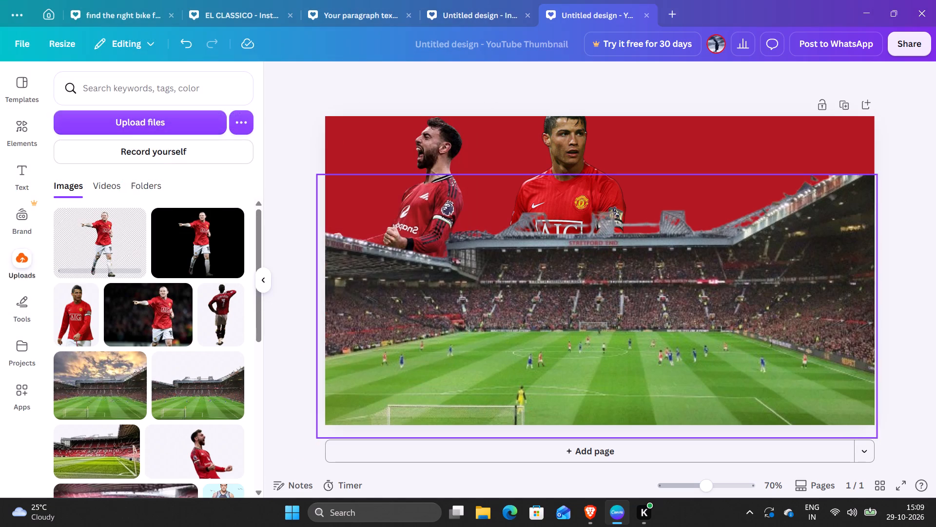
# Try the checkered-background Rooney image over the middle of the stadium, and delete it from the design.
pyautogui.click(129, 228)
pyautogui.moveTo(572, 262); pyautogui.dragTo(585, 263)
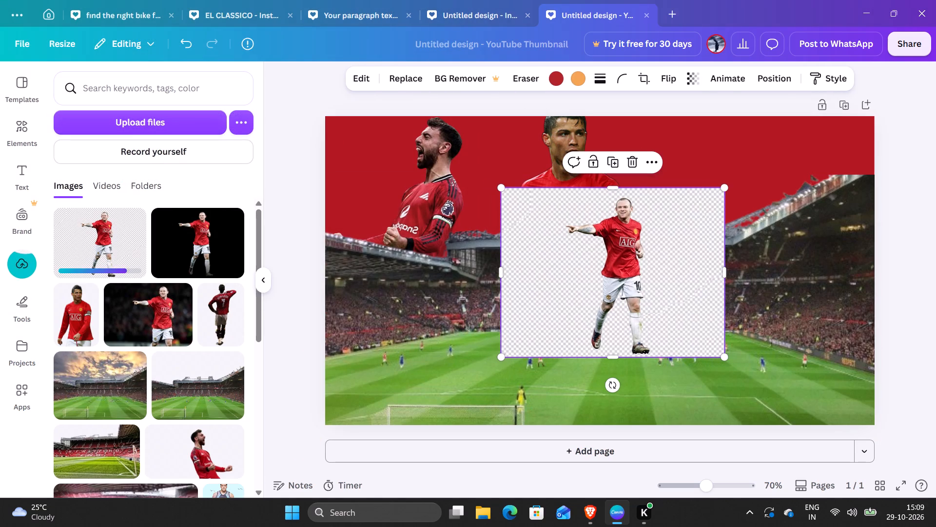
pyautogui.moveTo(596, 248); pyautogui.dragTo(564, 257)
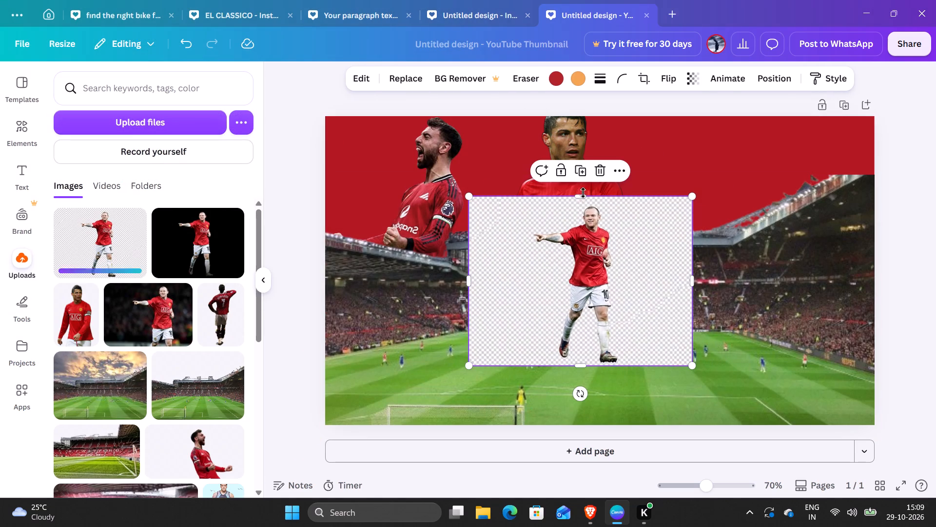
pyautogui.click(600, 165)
# Shift Bruno Fernandes slightly to the right and Ronaldo further right, spreading them apart behind the stadium roof.
pyautogui.moveTo(580, 189); pyautogui.dragTo(622, 180)
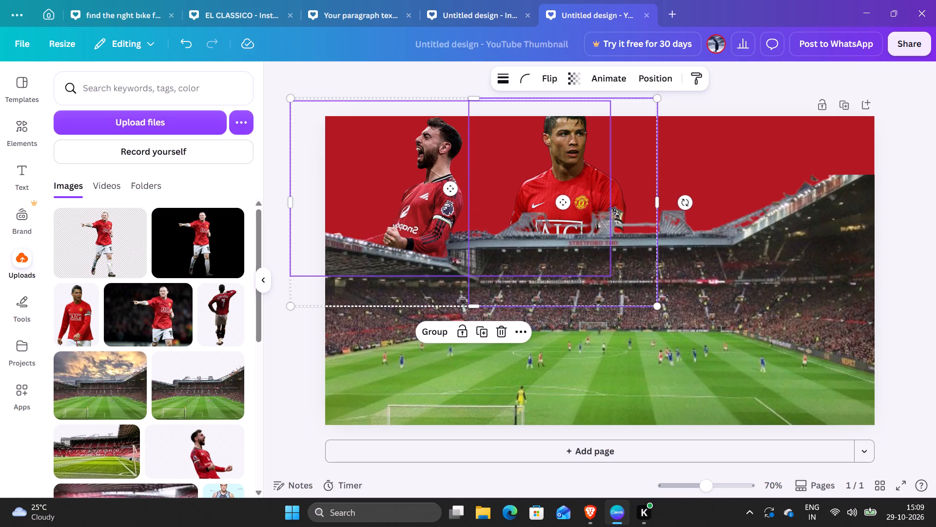
pyautogui.moveTo(585, 155); pyautogui.dragTo(598, 158)
pyautogui.click(668, 138)
pyautogui.click(696, 141)
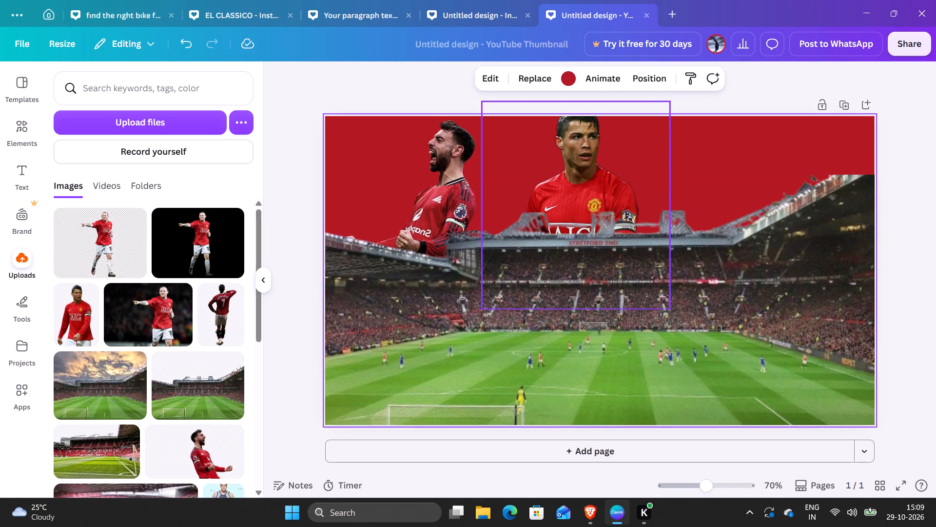
pyautogui.moveTo(604, 170); pyautogui.dragTo(673, 181)
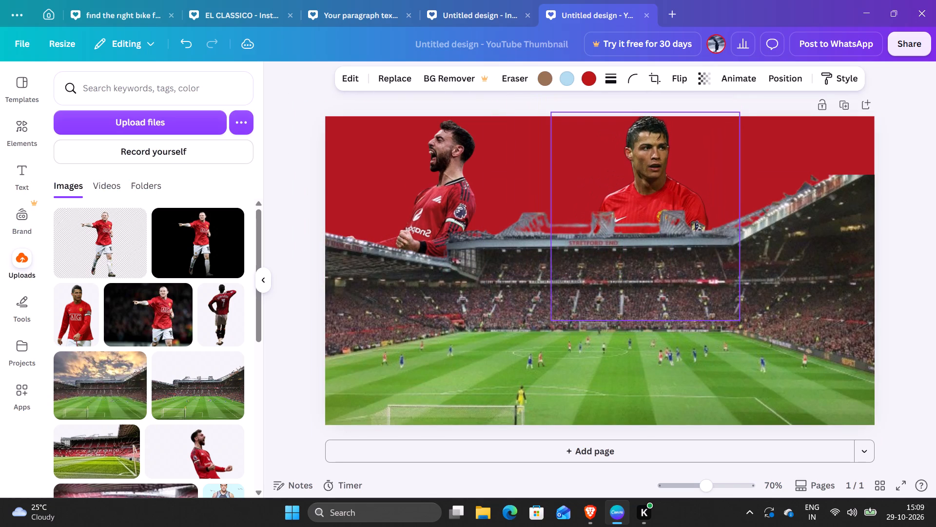
pyautogui.moveTo(673, 181); pyautogui.dragTo(674, 175)
pyautogui.moveTo(463, 145); pyautogui.dragTo(477, 139)
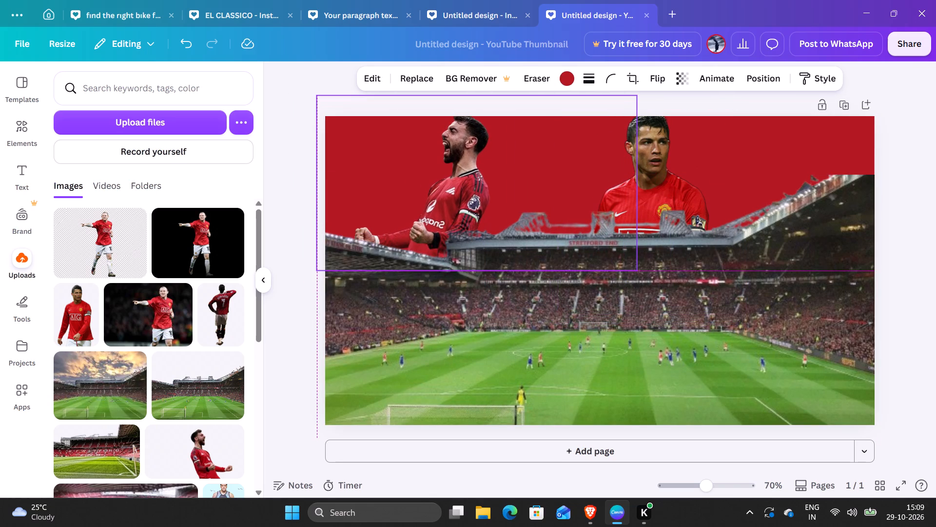
pyautogui.moveTo(477, 139); pyautogui.dragTo(476, 137)
pyautogui.moveTo(680, 141); pyautogui.dragTo(683, 141)
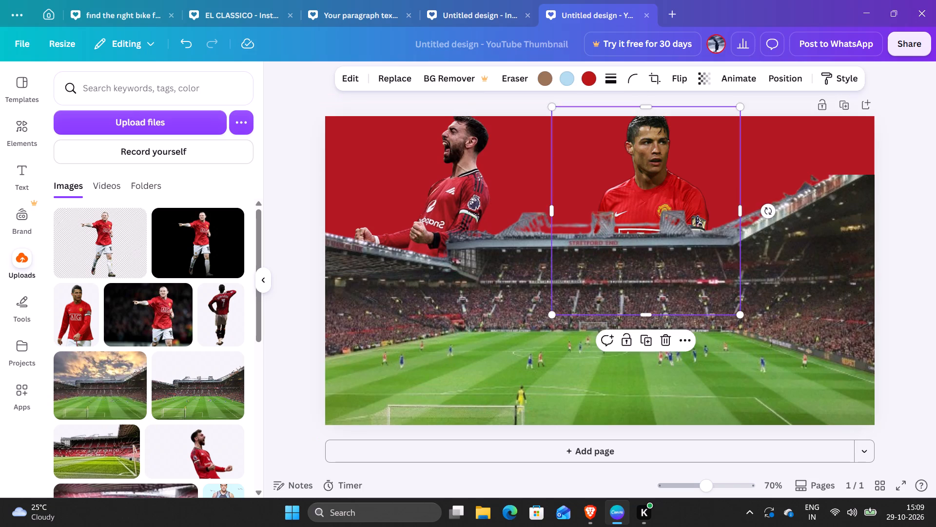
pyautogui.moveTo(683, 141); pyautogui.dragTo(689, 140)
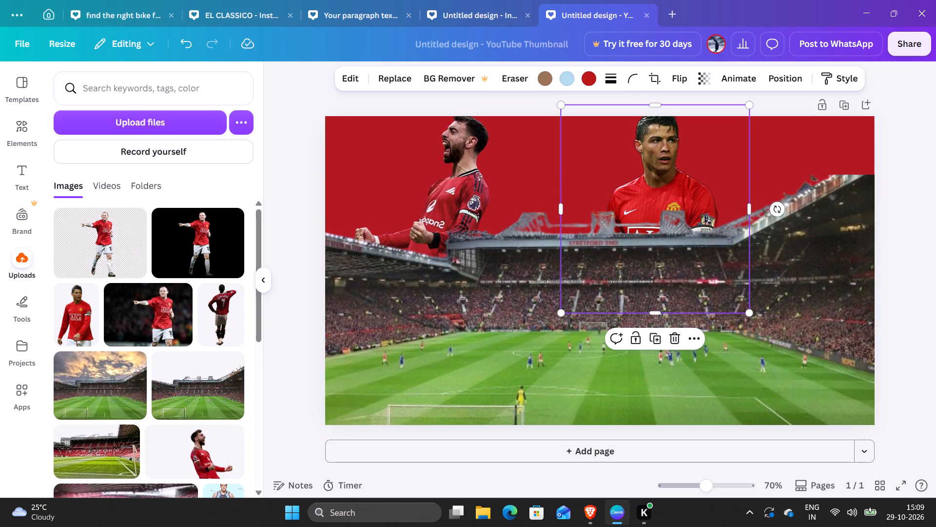
# Search the YouTube thumbnail templates for "grass background".
pyautogui.click(171, 88)
pyautogui.press('g')
pyautogui.write('ra')
pyautogui.click(20, 92)
pyautogui.click(142, 84)
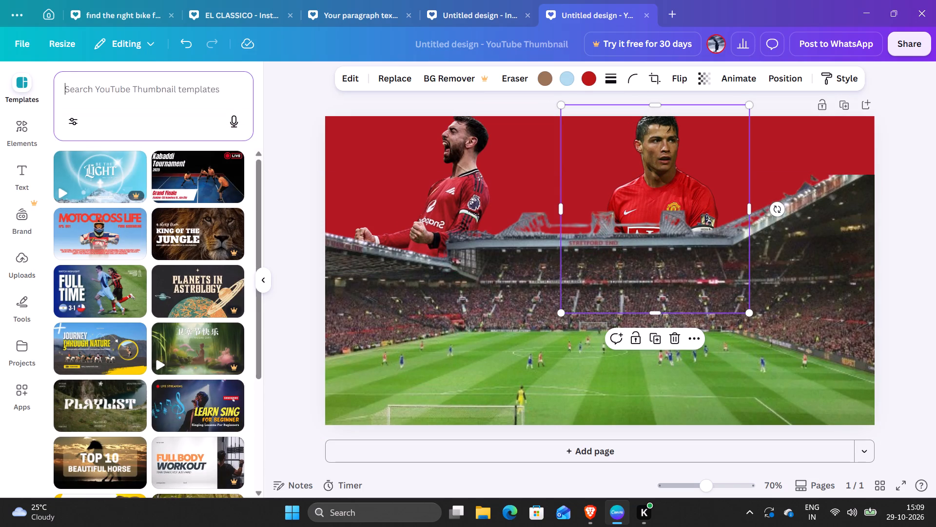
pyautogui.write('grass')
pyautogui.click(122, 172)
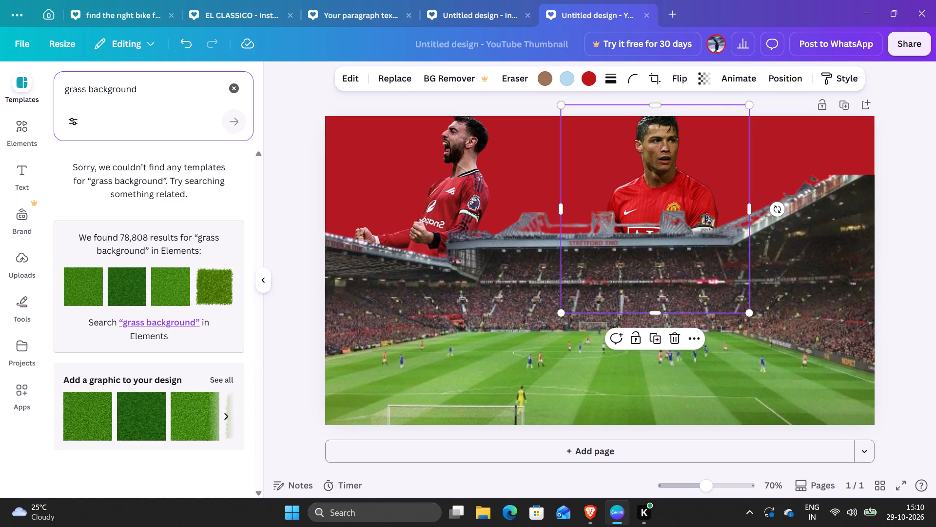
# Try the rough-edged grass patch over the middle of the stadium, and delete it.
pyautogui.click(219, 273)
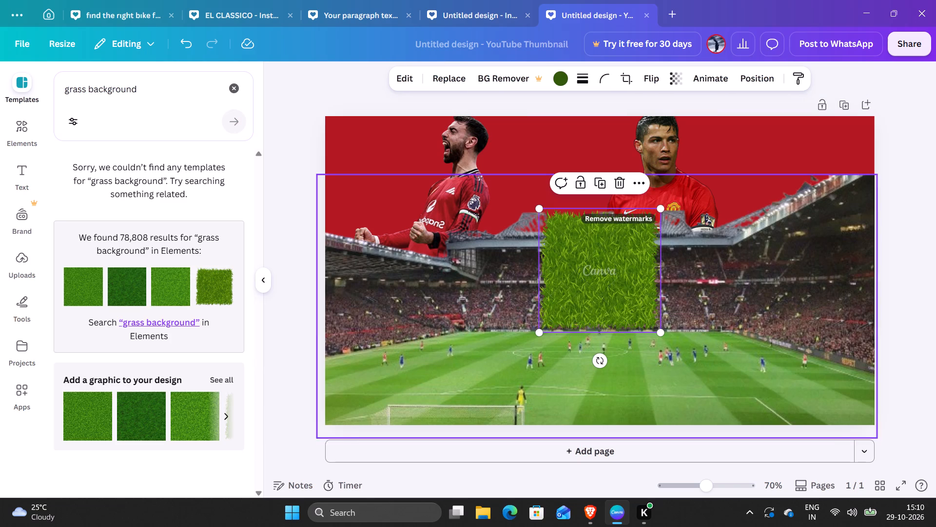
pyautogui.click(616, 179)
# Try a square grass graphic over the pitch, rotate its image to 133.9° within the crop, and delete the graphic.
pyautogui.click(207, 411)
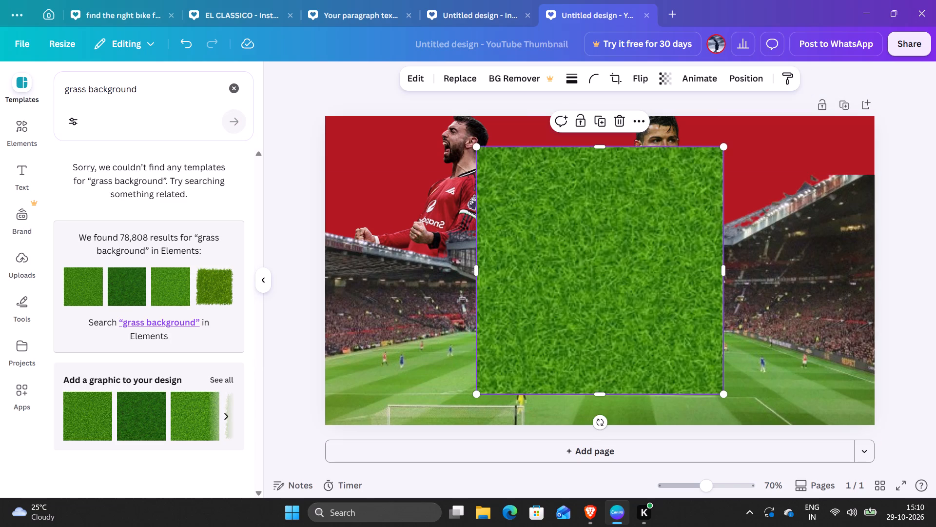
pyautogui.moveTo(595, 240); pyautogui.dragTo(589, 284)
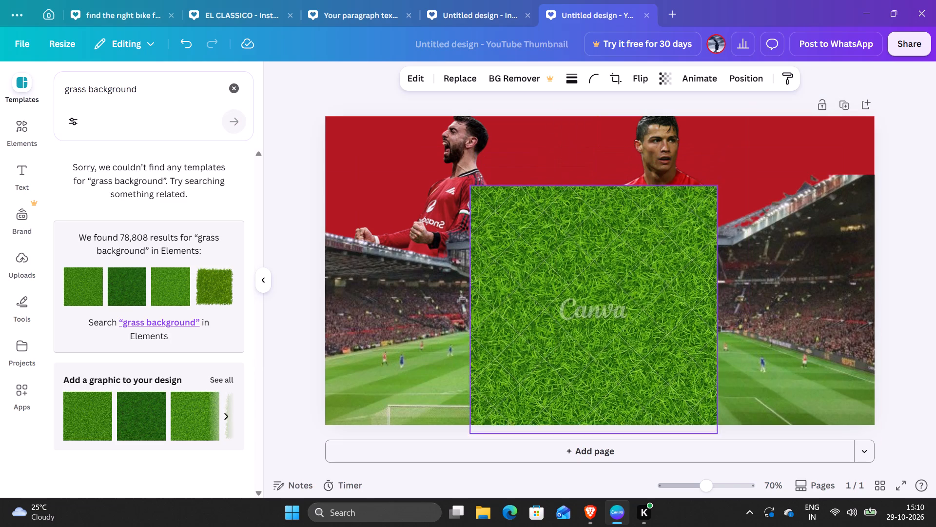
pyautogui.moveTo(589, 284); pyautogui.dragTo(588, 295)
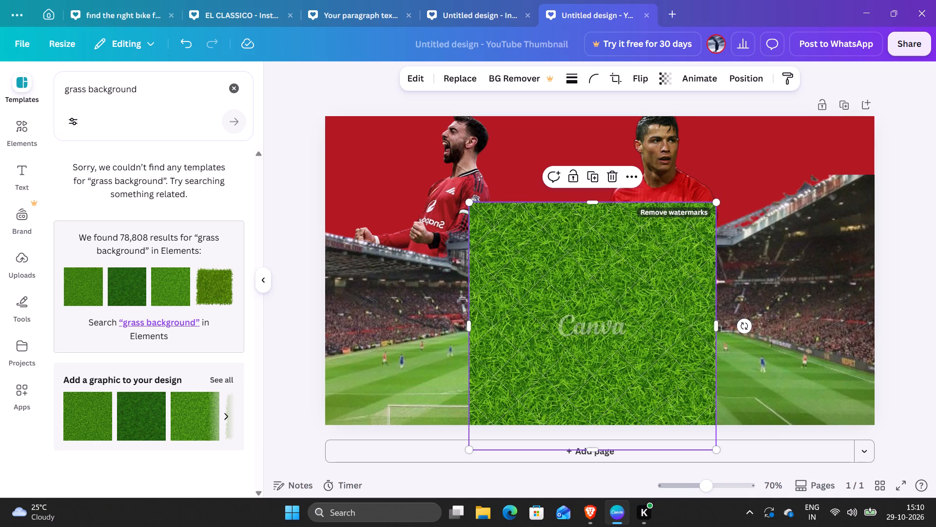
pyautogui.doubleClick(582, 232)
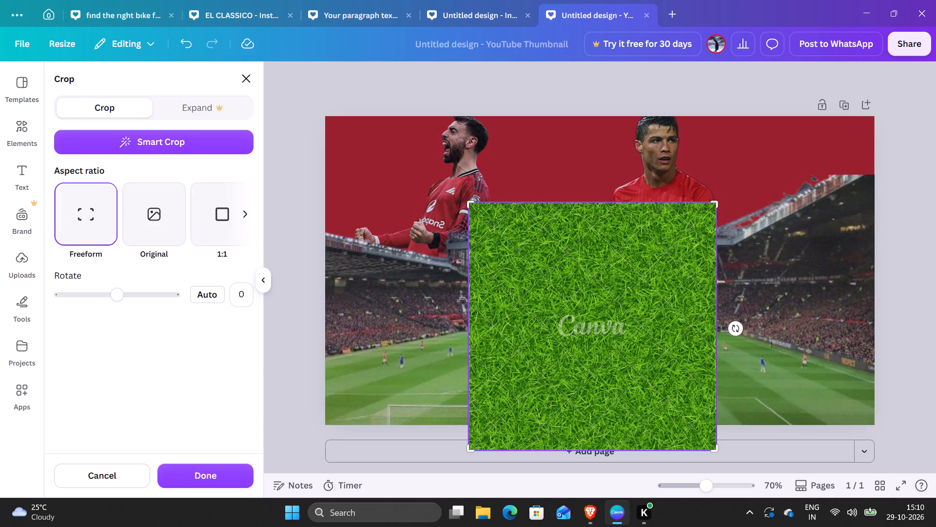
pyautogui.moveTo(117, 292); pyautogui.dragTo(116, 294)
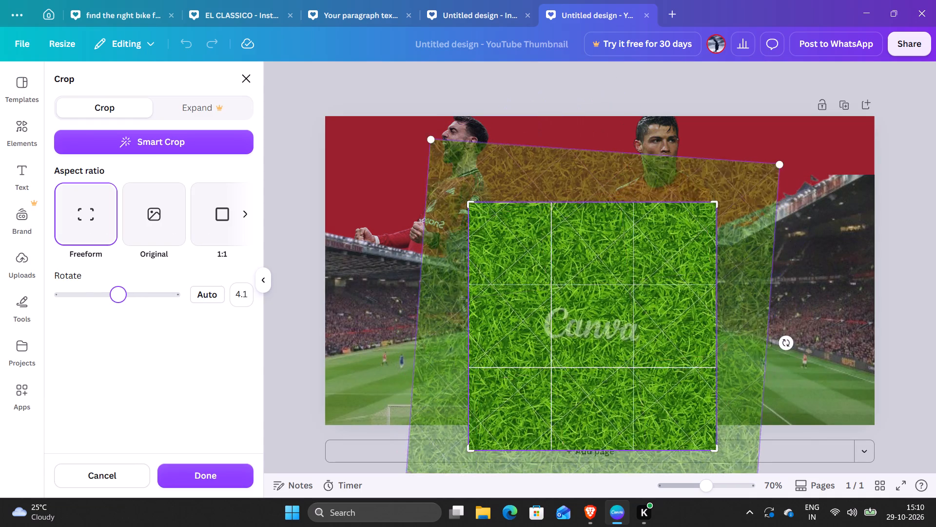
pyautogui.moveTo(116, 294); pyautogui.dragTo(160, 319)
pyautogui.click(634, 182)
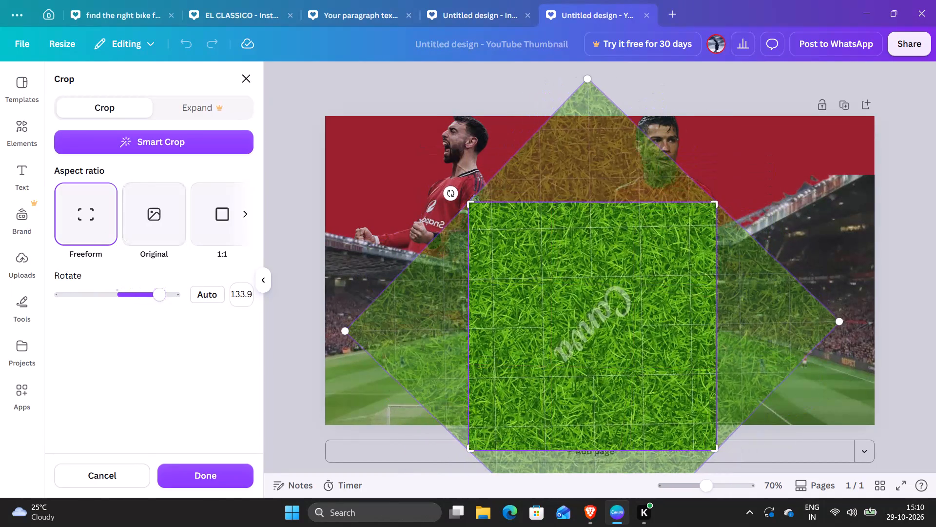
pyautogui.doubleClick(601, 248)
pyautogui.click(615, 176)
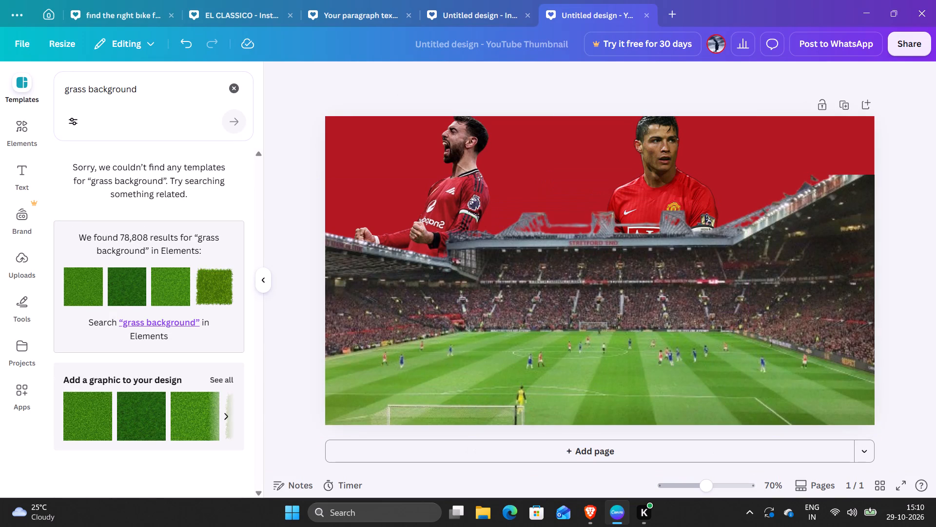
# Search Elements for "grass background" and add the free photo of a plain grass field to the thumbnail.
pyautogui.click(26, 132)
pyautogui.click(158, 92)
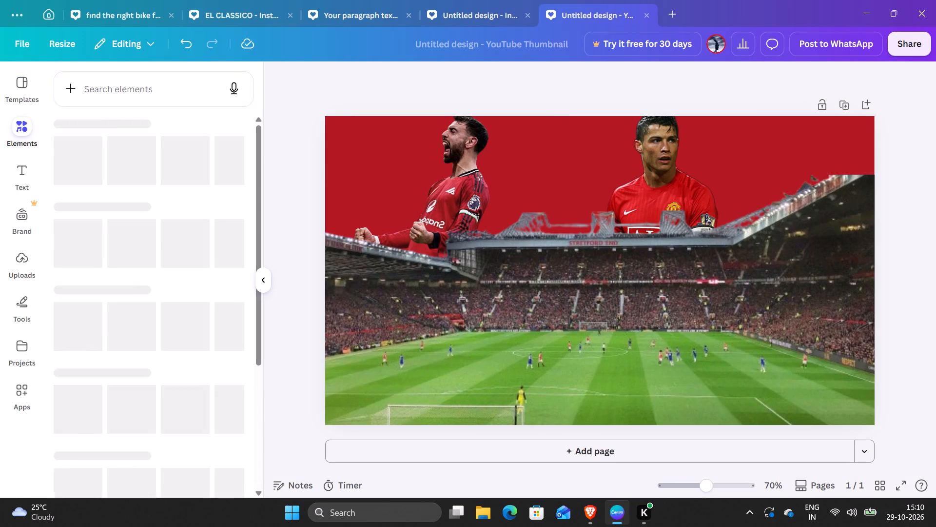
pyautogui.write('grass')
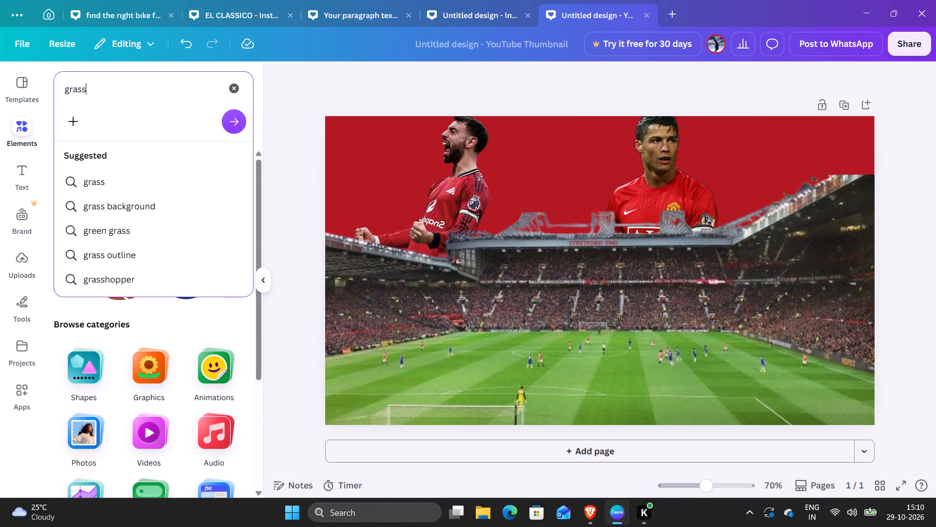
pyautogui.click(153, 192)
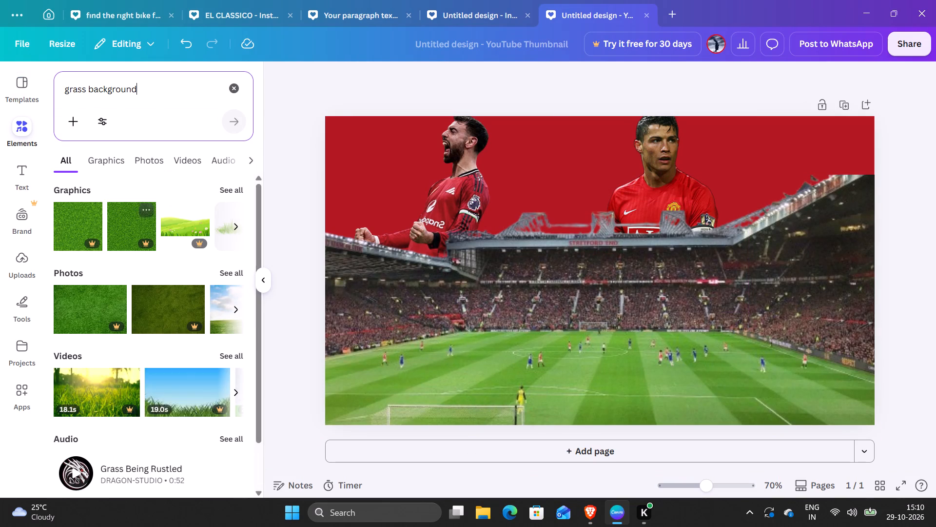
pyautogui.scroll(-6, 141, 258)
pyautogui.scroll(2, 149, 251)
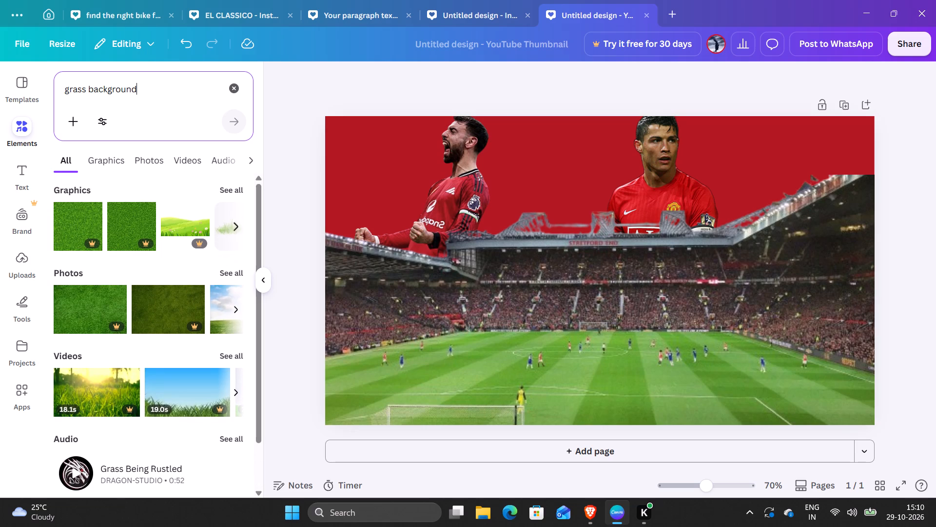
pyautogui.click(241, 226)
pyautogui.click(232, 225)
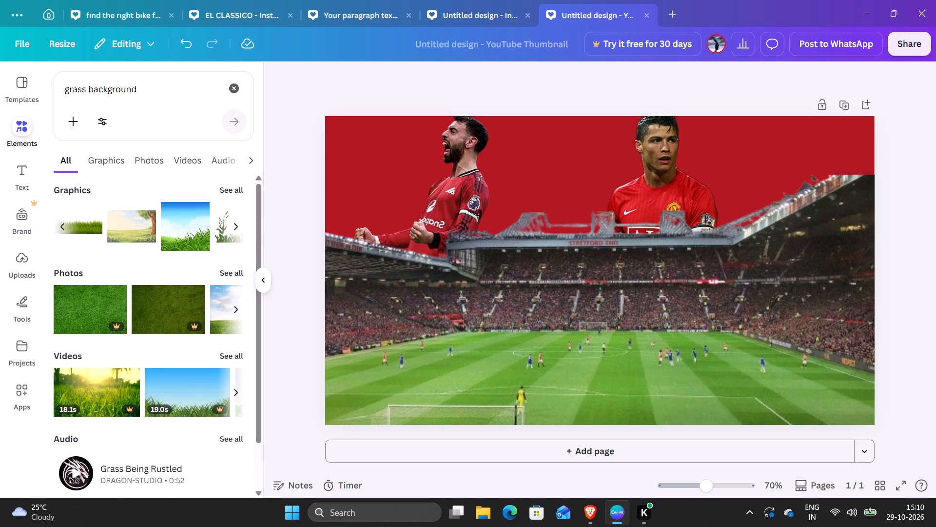
pyautogui.click(246, 304)
pyautogui.click(228, 310)
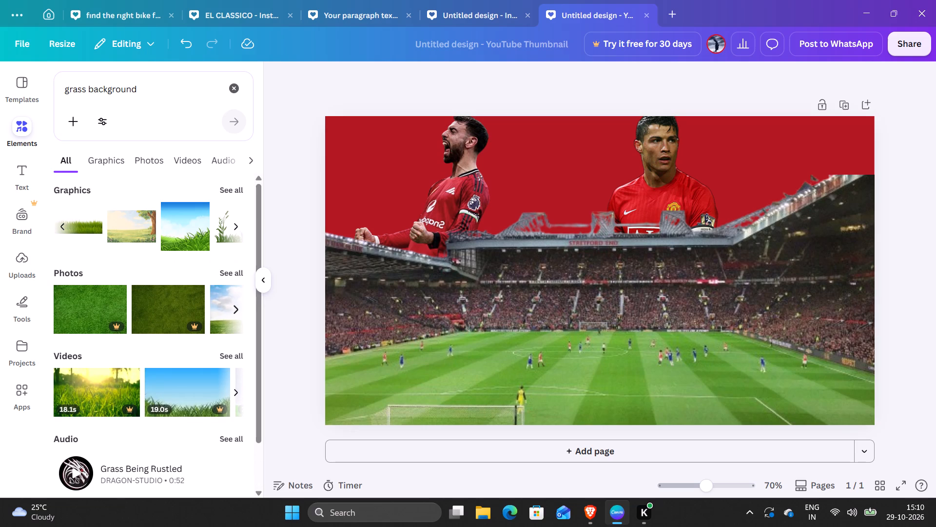
pyautogui.click(229, 311)
pyautogui.click(193, 306)
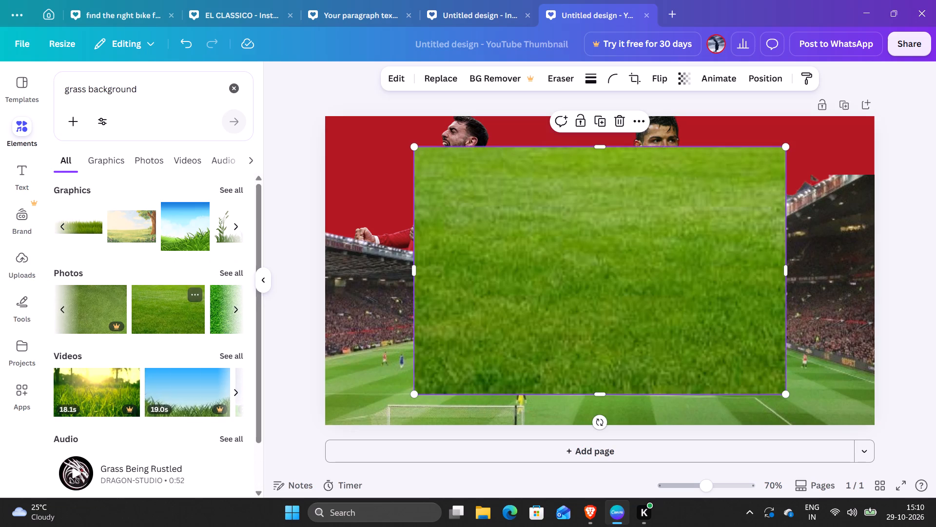
# Move the grass photo down over the pitch past the thumbnail's bottom edge and shrink it slightly.
pyautogui.moveTo(545, 286); pyautogui.dragTo(537, 346)
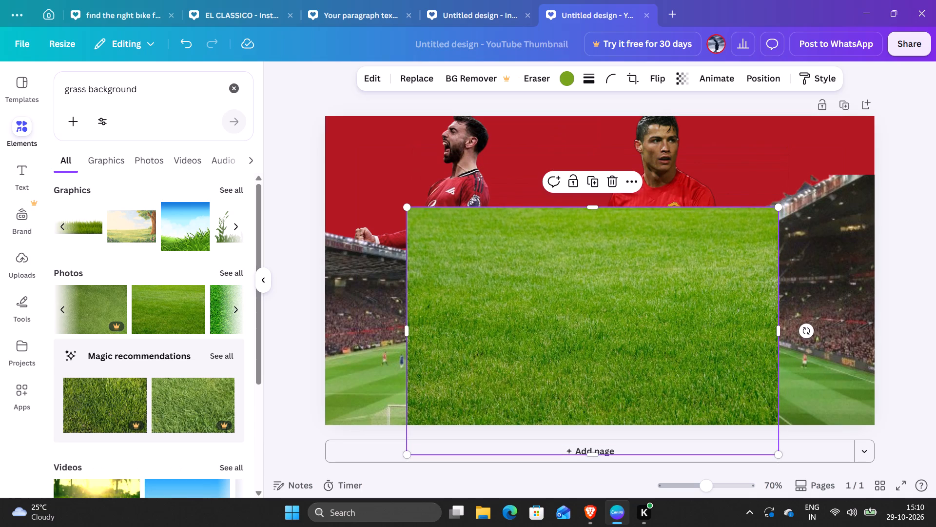
pyautogui.moveTo(409, 211); pyautogui.dragTo(385, 269)
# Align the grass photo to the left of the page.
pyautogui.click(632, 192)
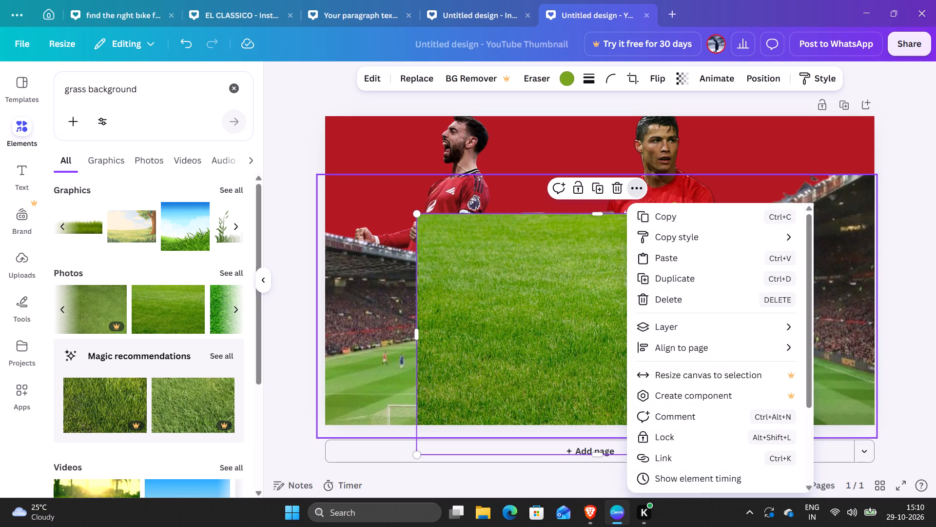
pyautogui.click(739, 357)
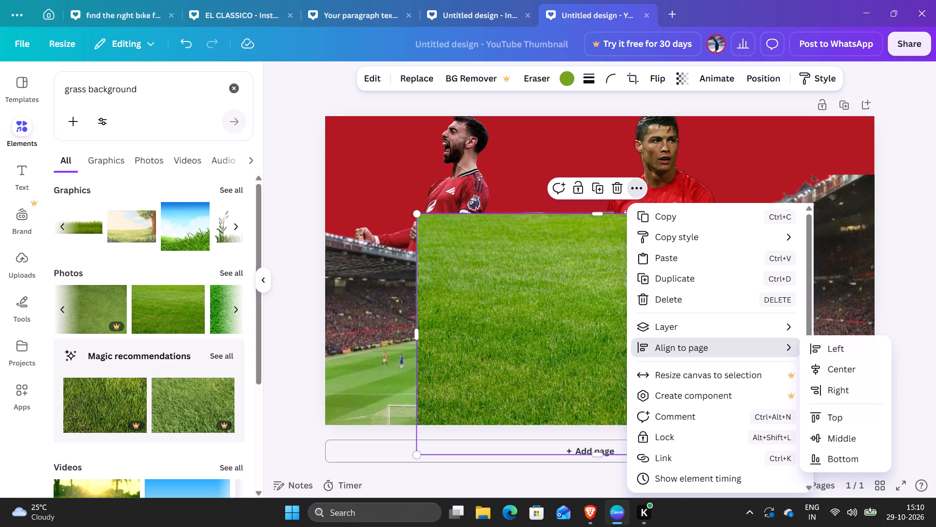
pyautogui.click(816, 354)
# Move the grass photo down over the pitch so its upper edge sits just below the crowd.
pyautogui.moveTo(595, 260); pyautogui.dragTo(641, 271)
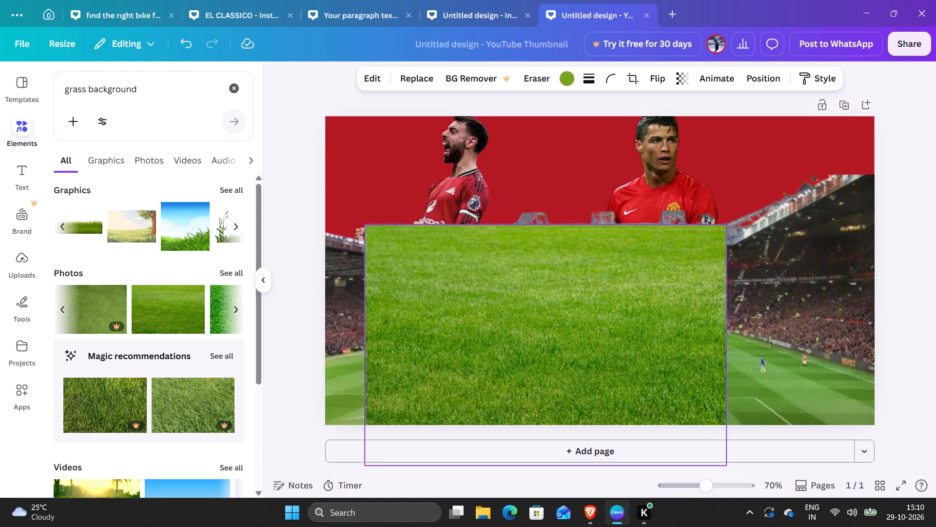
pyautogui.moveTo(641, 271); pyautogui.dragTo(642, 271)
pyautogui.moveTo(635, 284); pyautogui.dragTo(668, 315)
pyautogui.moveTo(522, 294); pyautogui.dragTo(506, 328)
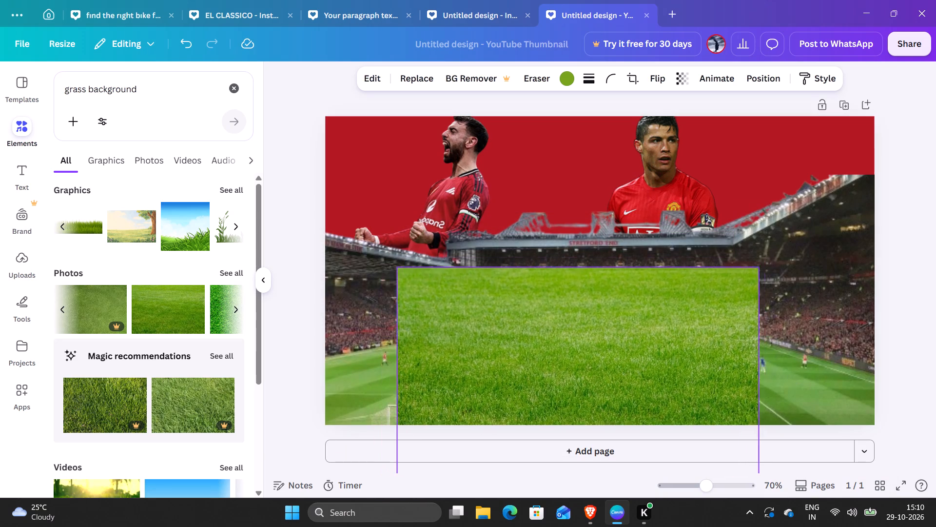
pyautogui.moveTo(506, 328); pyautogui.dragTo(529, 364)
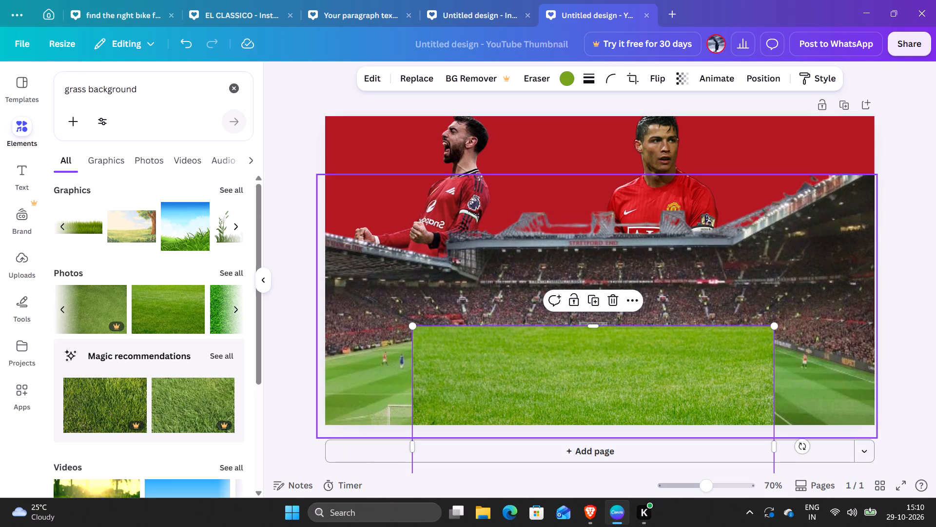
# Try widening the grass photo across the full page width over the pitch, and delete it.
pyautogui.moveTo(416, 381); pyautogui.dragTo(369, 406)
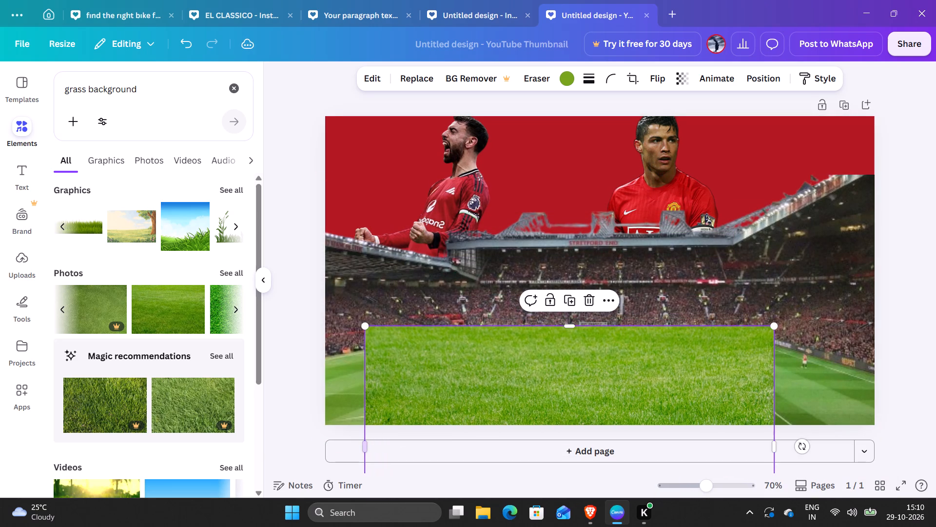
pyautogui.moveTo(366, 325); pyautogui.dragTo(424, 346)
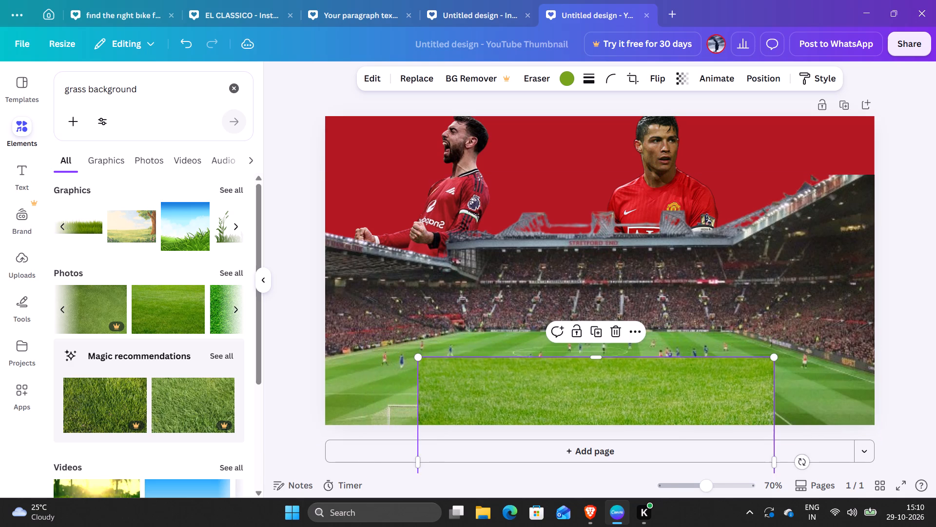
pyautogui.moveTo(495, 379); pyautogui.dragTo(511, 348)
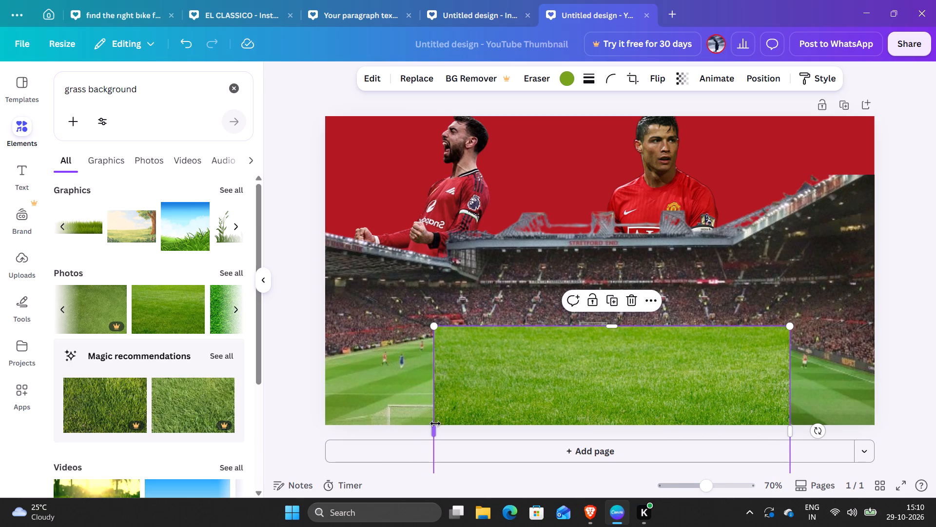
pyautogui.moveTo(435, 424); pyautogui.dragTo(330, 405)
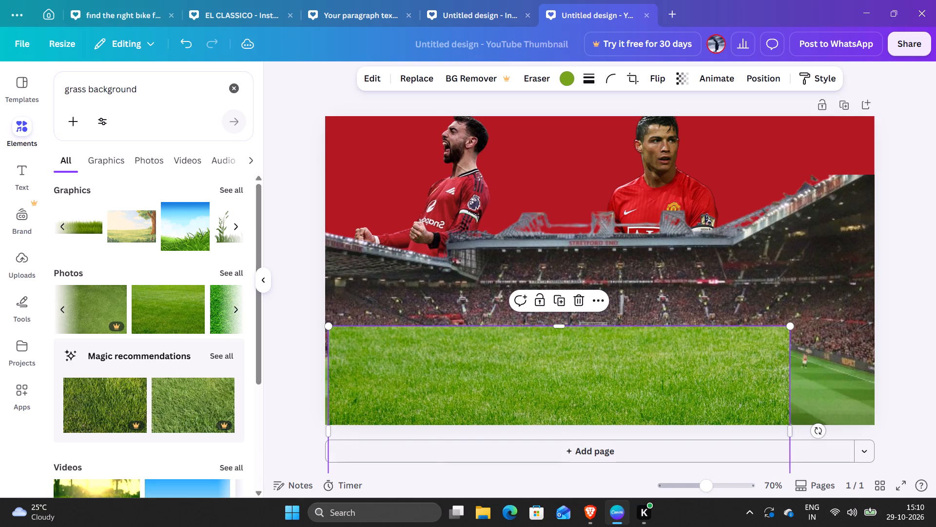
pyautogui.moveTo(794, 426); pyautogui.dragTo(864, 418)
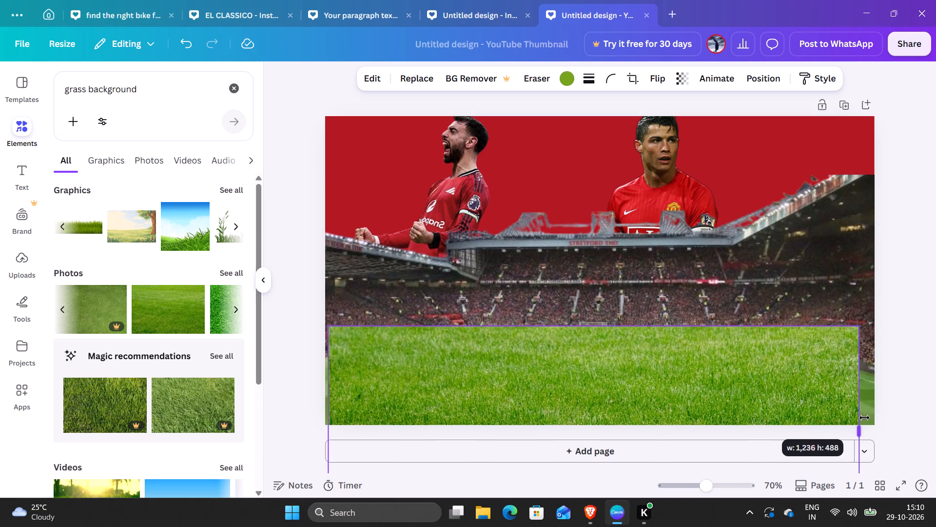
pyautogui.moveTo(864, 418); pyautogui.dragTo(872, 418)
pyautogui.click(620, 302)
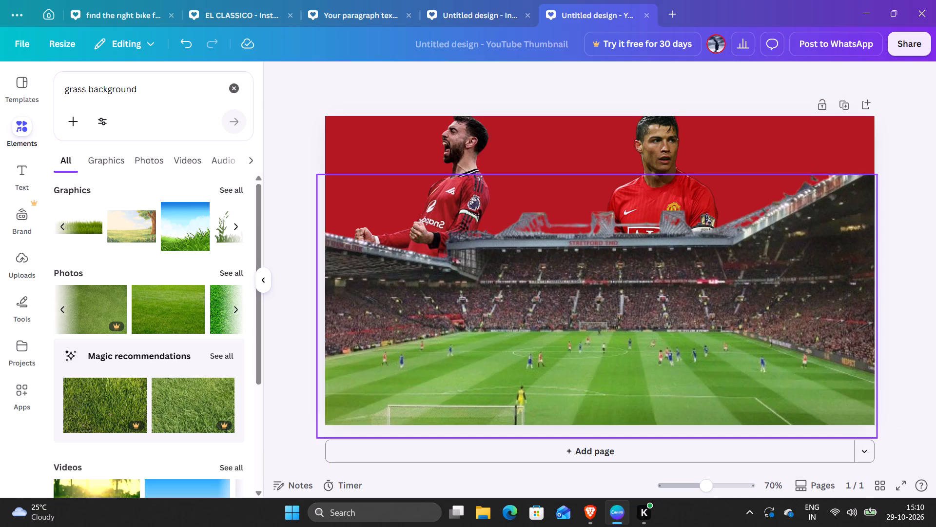
# Clear the "grass background" search in Elements.
pyautogui.click(935, 189)
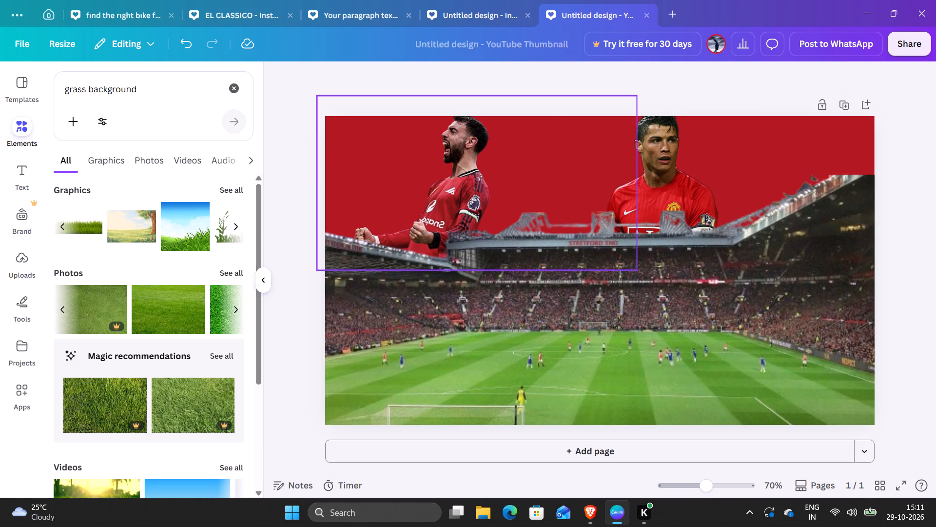
pyautogui.click(236, 85)
pyautogui.click(291, 65)
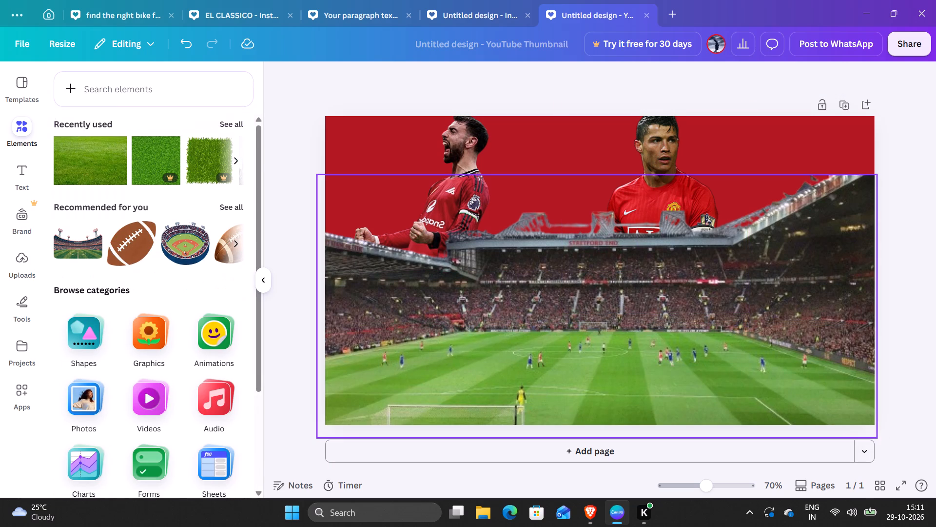
pyautogui.doubleClick(541, 277)
pyautogui.tripleClick(541, 277)
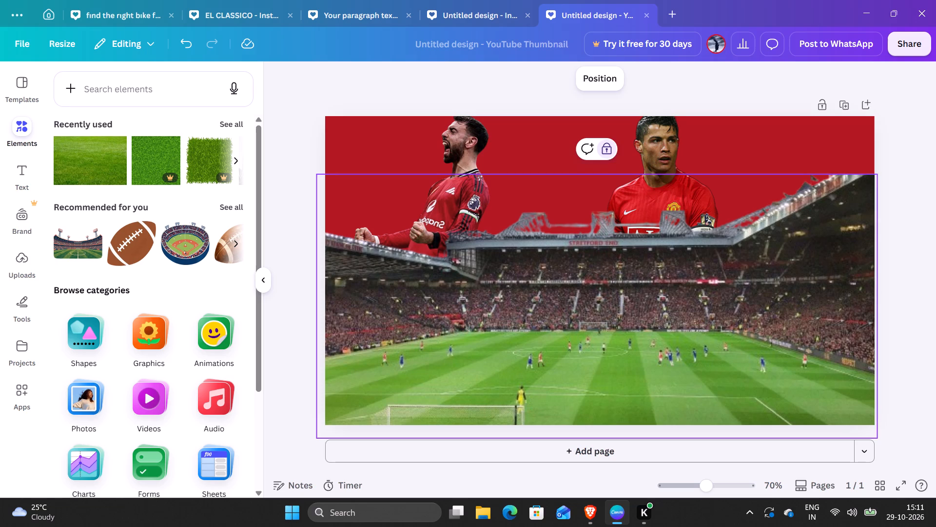
# Add a text box over the stadium reading "The Real United".
pyautogui.click(35, 181)
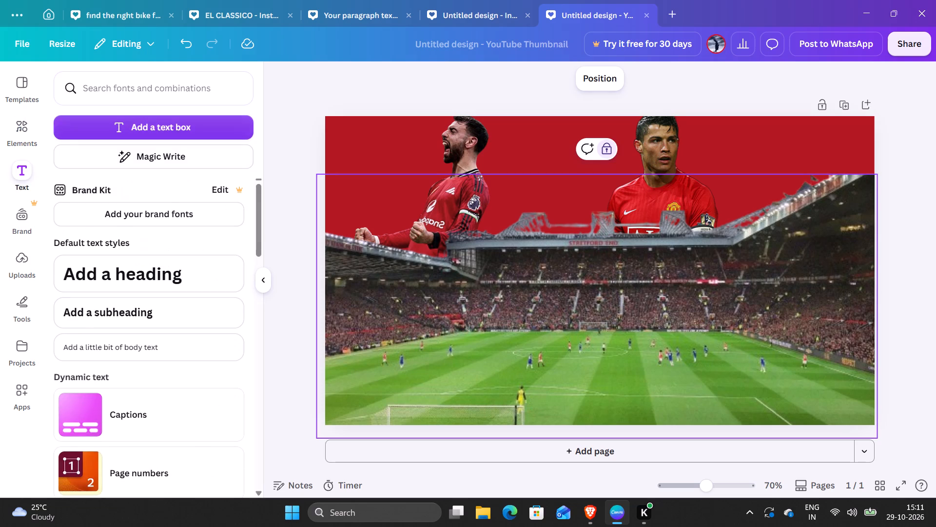
pyautogui.click(142, 128)
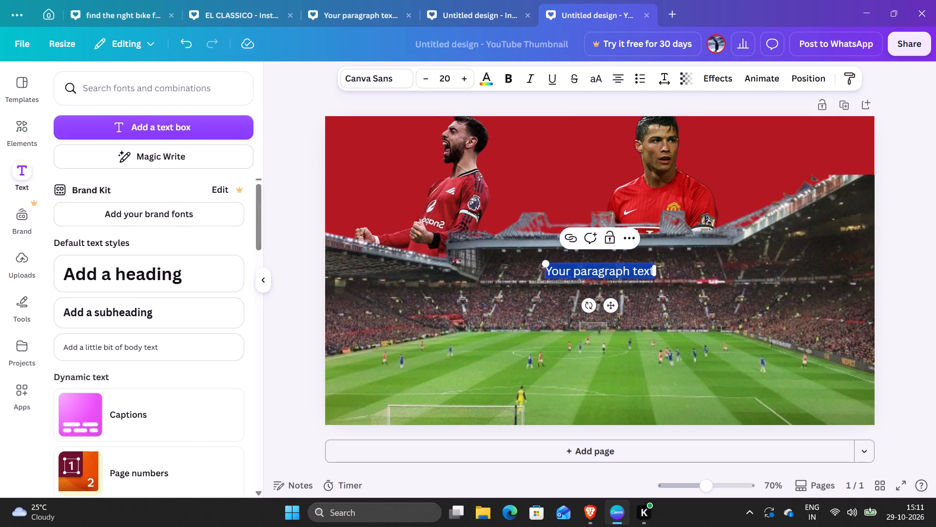
pyautogui.press('BackSpace')
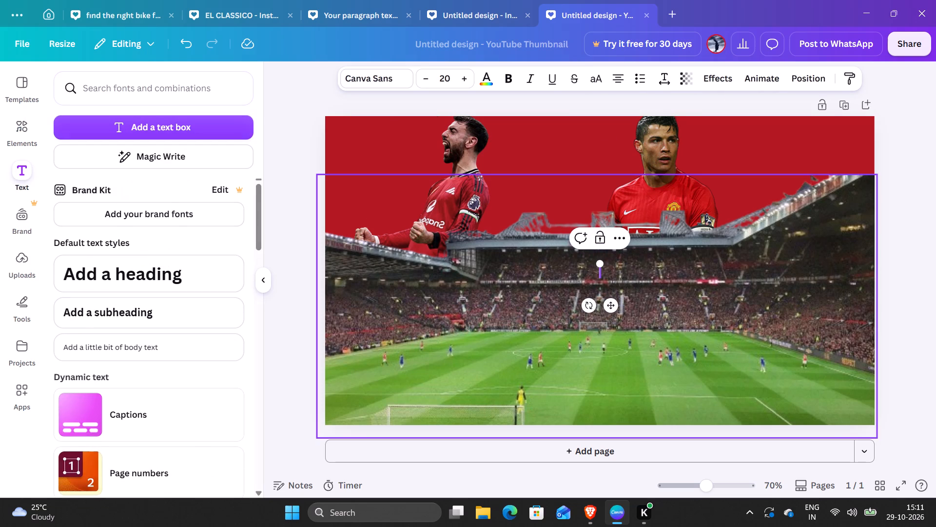
pyautogui.press('t')
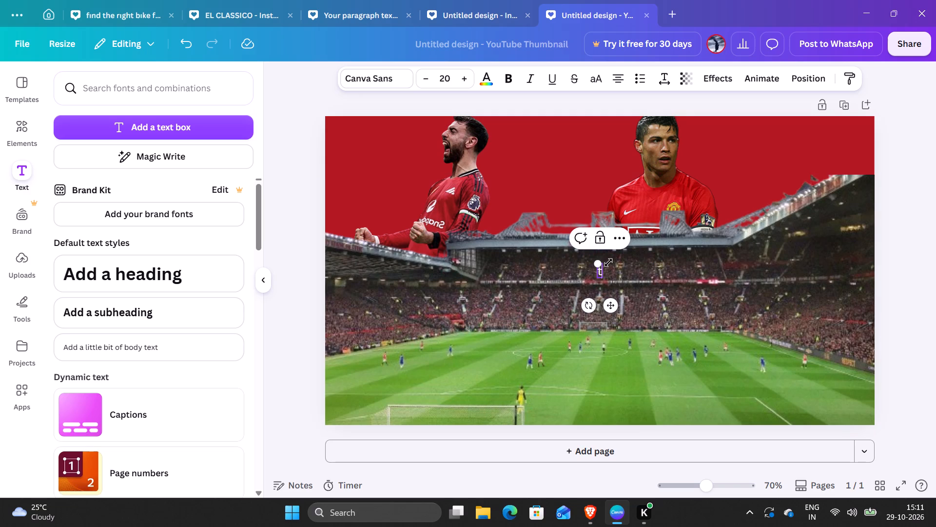
pyautogui.write('TH')
pyautogui.press('e')
pyautogui.press('BackSpace')
pyautogui.press('BackSpace')
pyautogui.write('he')
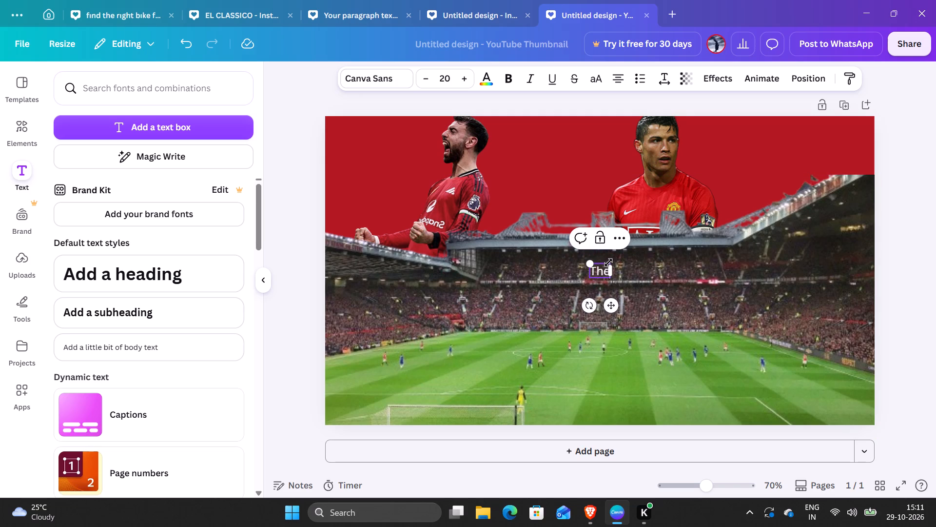
pyautogui.press('space')
pyautogui.press('BackSpace')
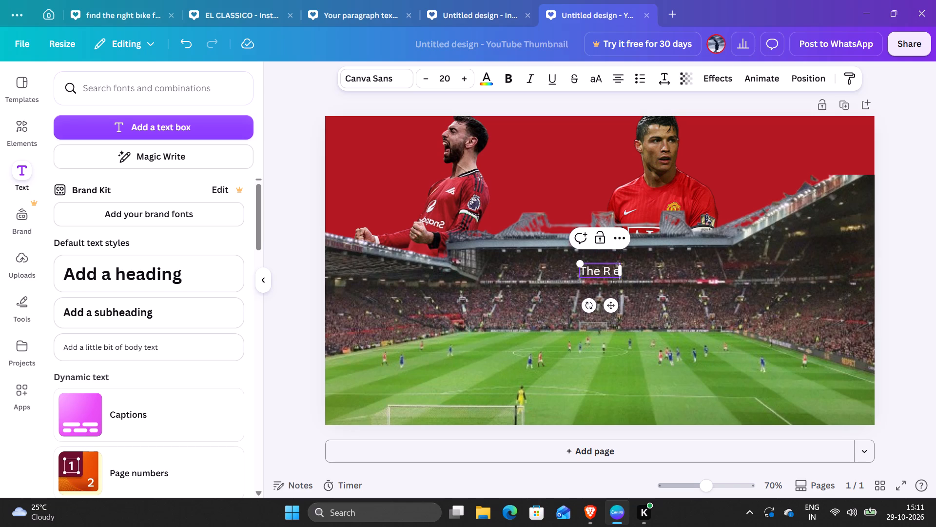
pyautogui.press('BackSpace')
pyautogui.write('eak')
pyautogui.press('space')
pyautogui.press('BackSpace')
pyautogui.press('BackSpace')
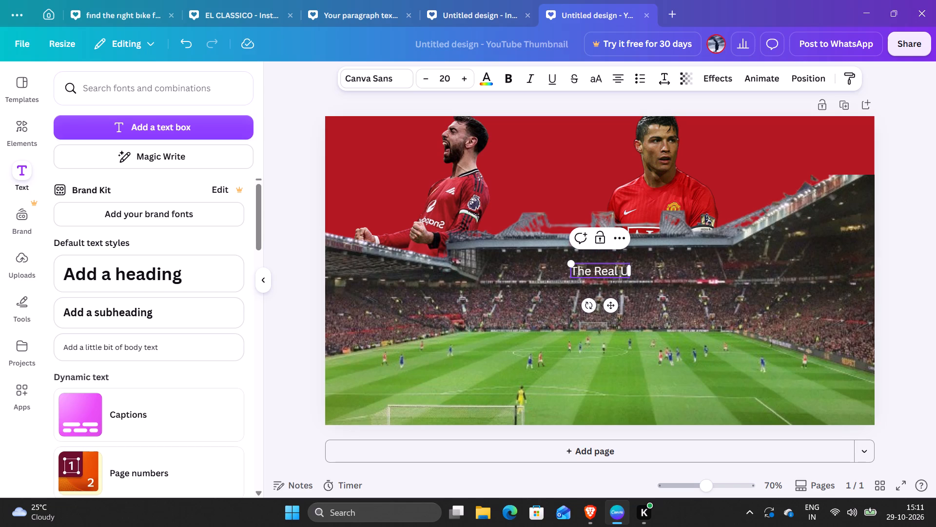
pyautogui.write('nited')
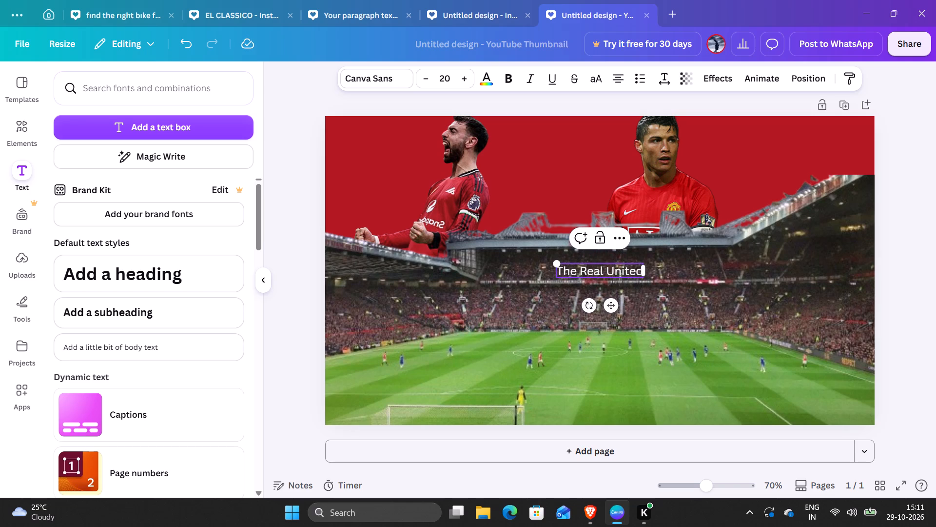
# Enlarge the "The Real United" title across the stands to a font size of about 90.7.
pyautogui.moveTo(559, 263); pyautogui.dragTo(436, 156)
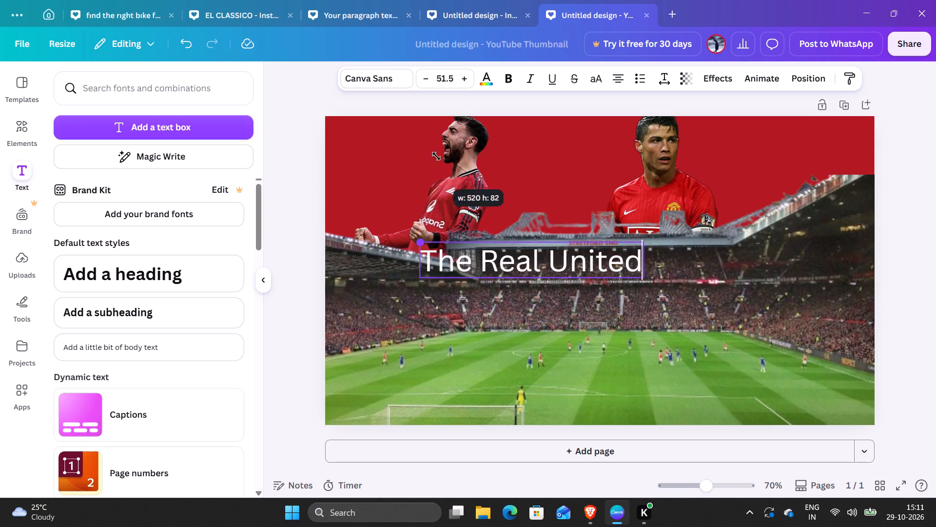
pyautogui.moveTo(436, 156); pyautogui.dragTo(459, 161)
pyautogui.moveTo(642, 278); pyautogui.dragTo(806, 309)
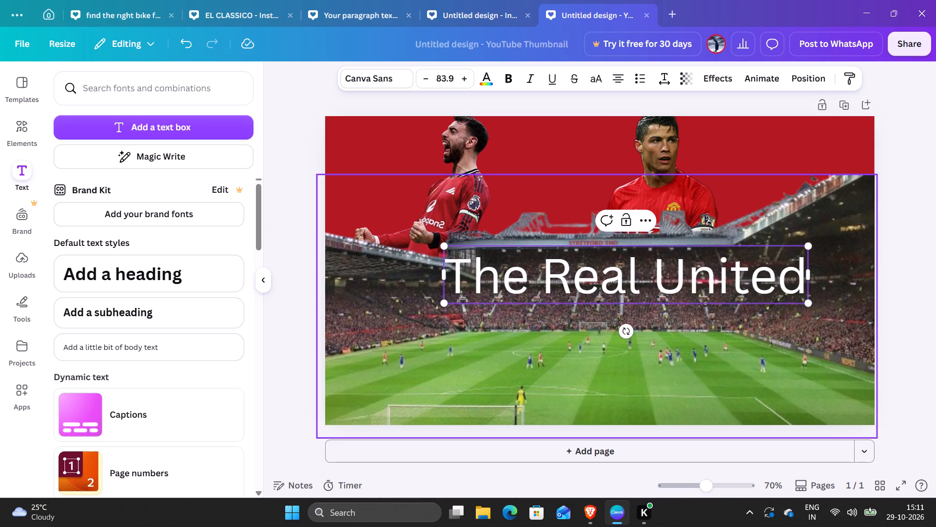
pyautogui.moveTo(607, 303); pyautogui.dragTo(605, 330)
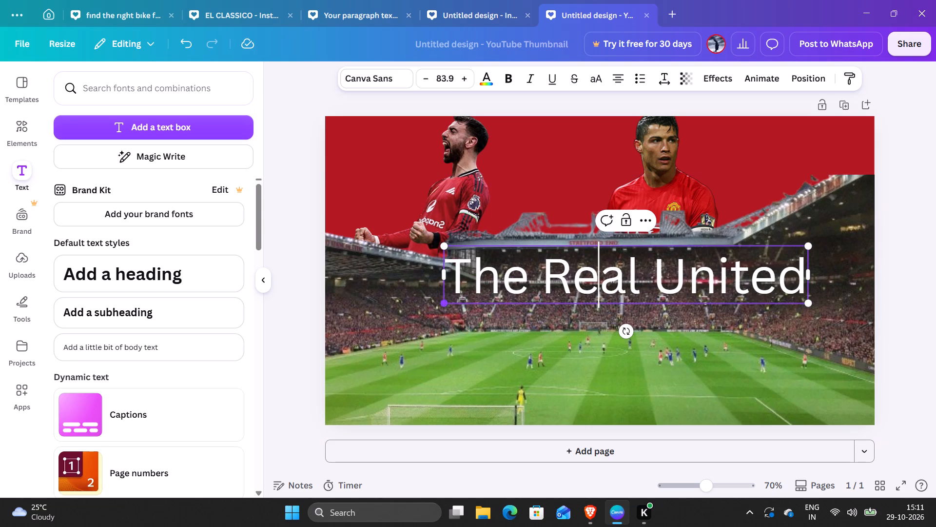
pyautogui.moveTo(444, 299); pyautogui.dragTo(442, 310)
pyautogui.moveTo(444, 303); pyautogui.dragTo(426, 321)
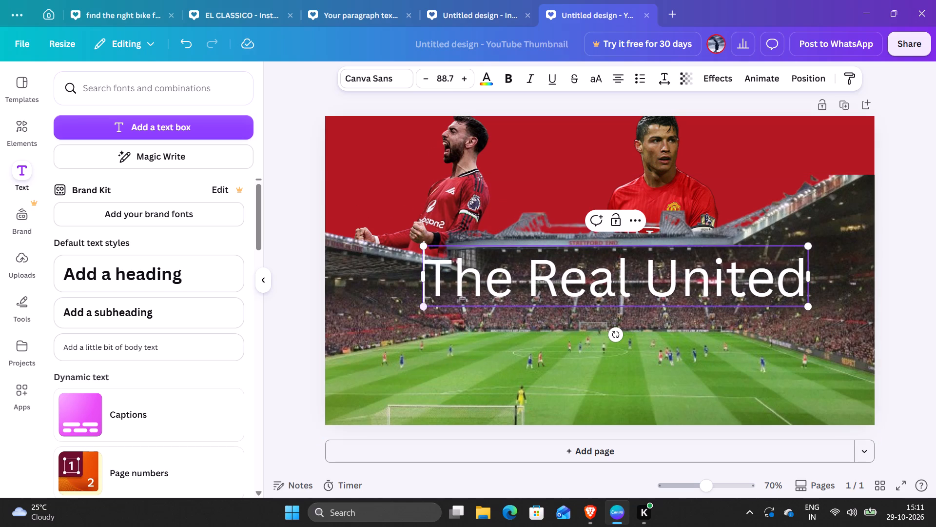
pyautogui.moveTo(578, 249); pyautogui.dragTo(578, 236)
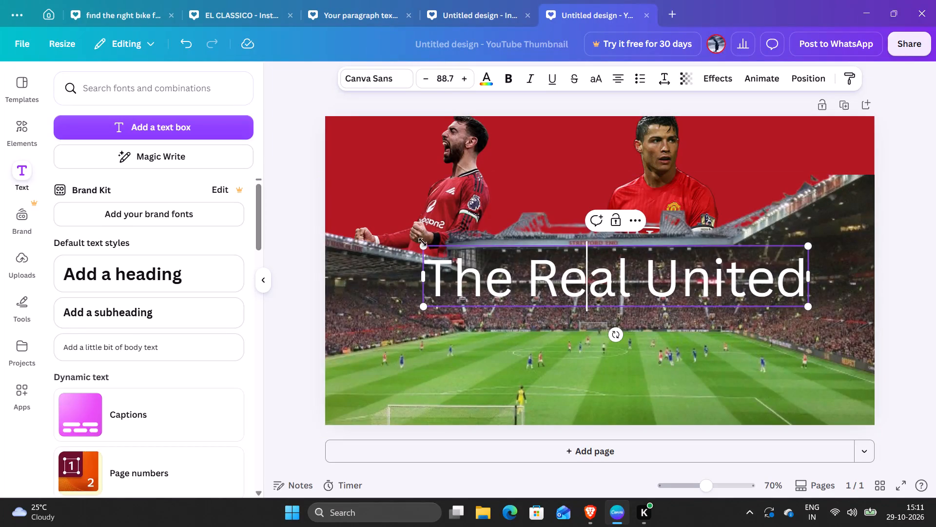
pyautogui.moveTo(423, 242); pyautogui.dragTo(414, 236)
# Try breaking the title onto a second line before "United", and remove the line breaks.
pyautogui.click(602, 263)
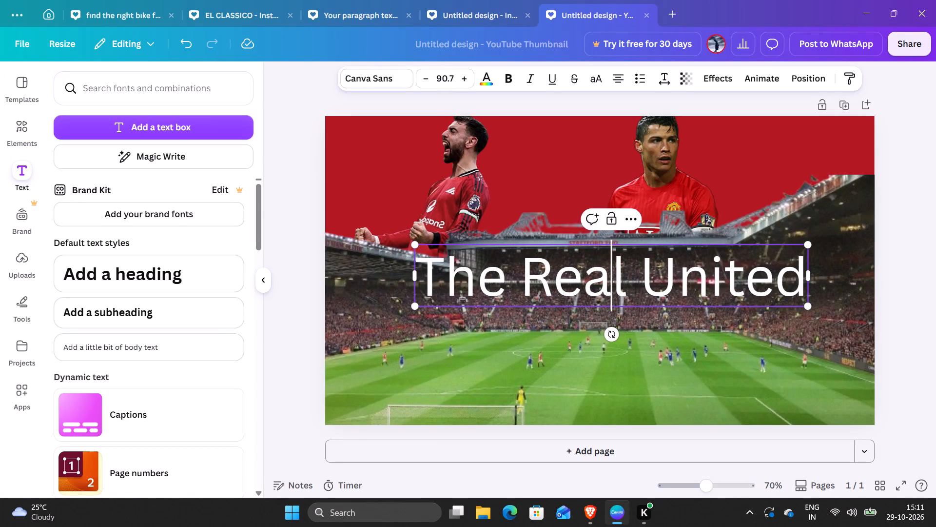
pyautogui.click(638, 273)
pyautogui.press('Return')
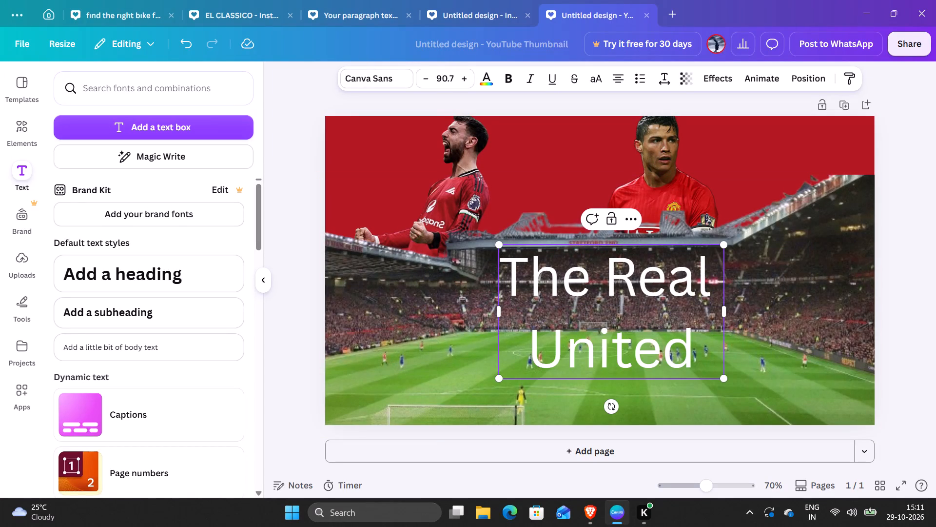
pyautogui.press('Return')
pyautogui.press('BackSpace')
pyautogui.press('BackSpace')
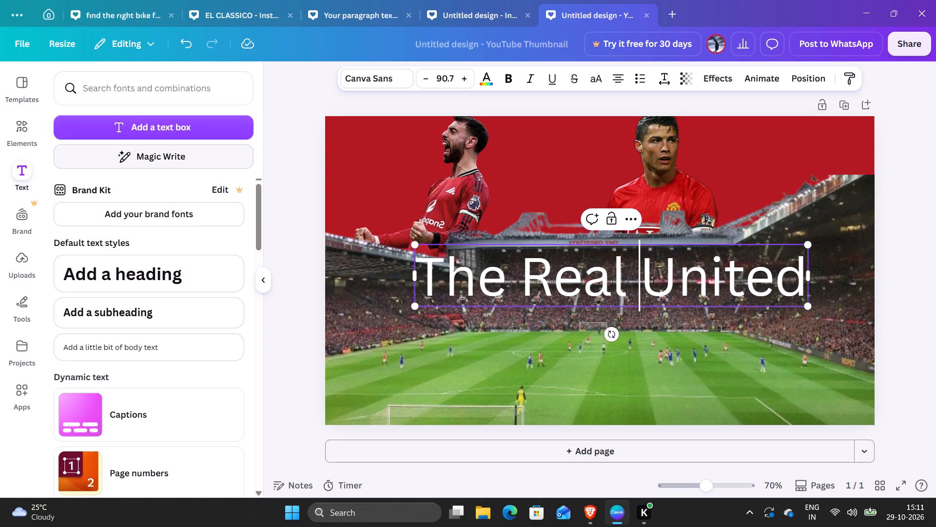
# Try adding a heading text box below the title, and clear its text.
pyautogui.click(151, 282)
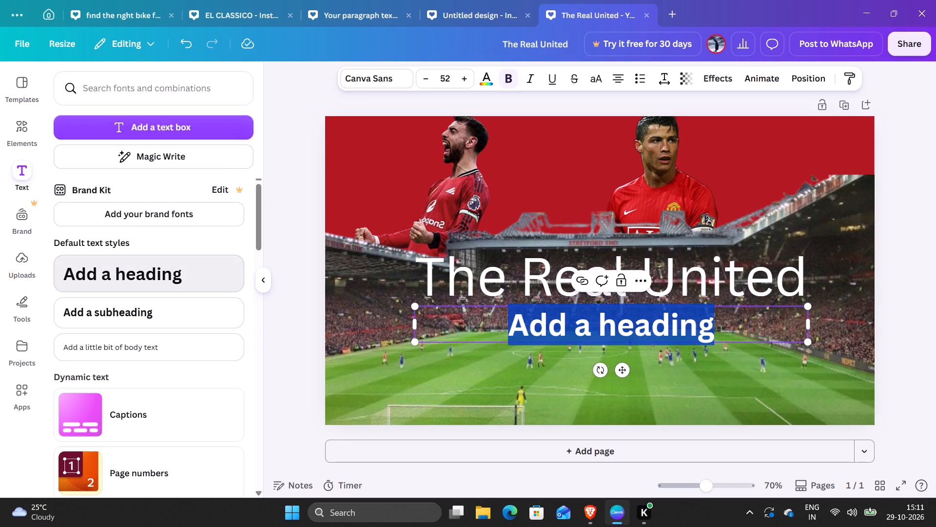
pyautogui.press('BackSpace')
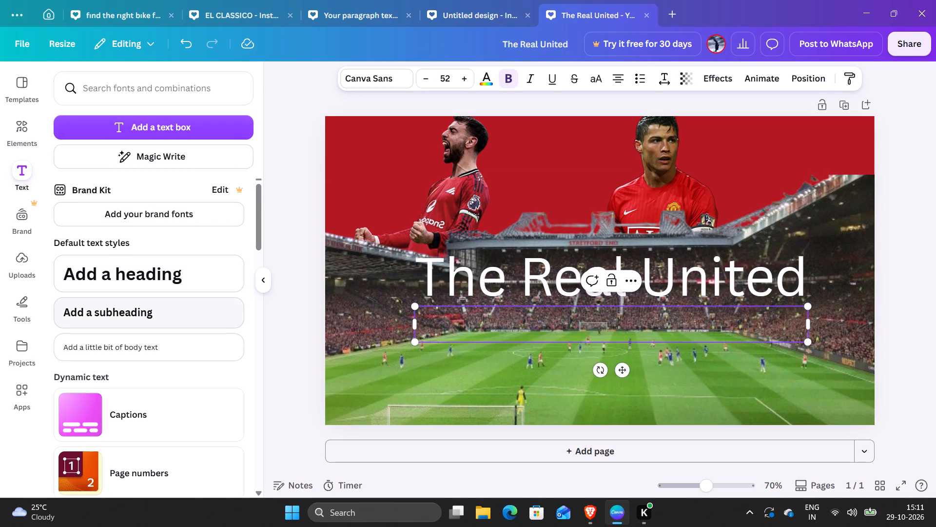
# Change the font of the whole "The Real United" title to DM Sans.
pyautogui.scroll(-1, 157, 357)
pyautogui.doubleClick(507, 269)
pyautogui.doubleClick(507, 269)
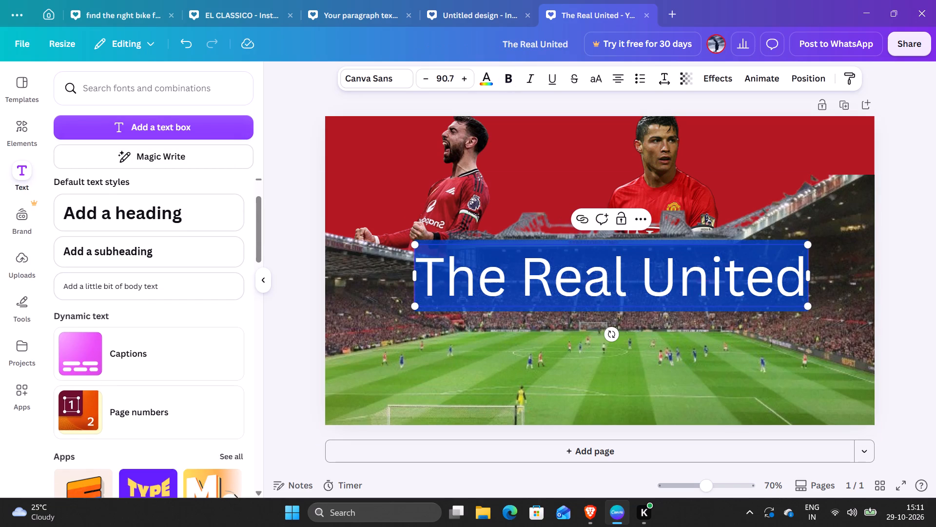
pyautogui.scroll(-3, 234, 265)
pyautogui.scroll(-1, 198, 288)
pyautogui.scroll(6, 198, 288)
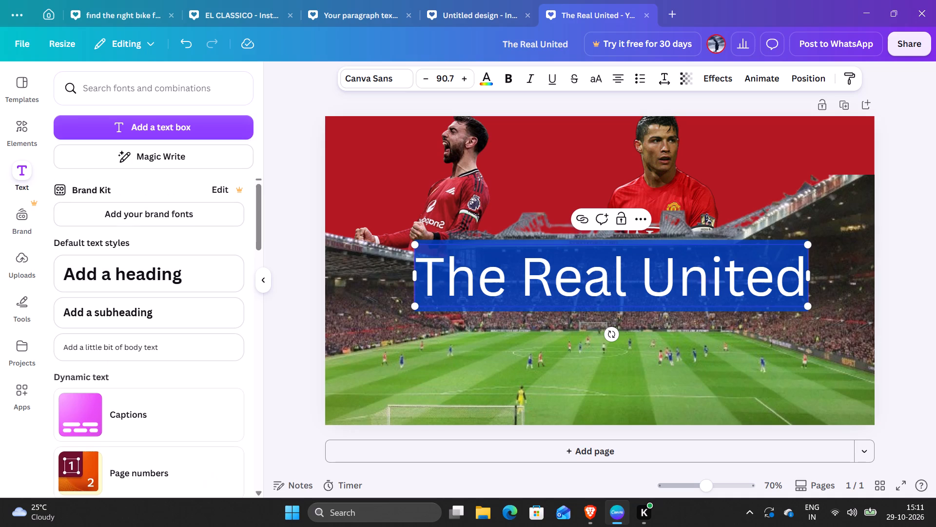
pyautogui.click(399, 76)
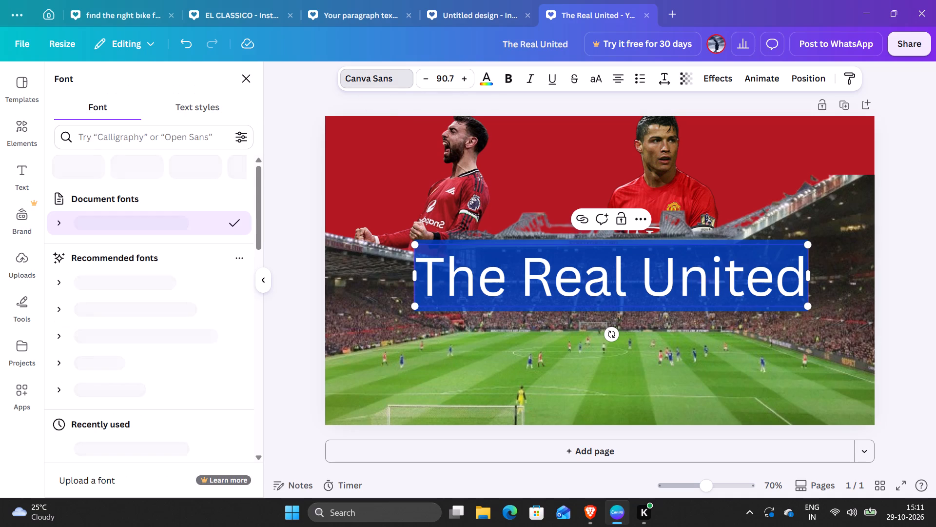
pyautogui.click(153, 309)
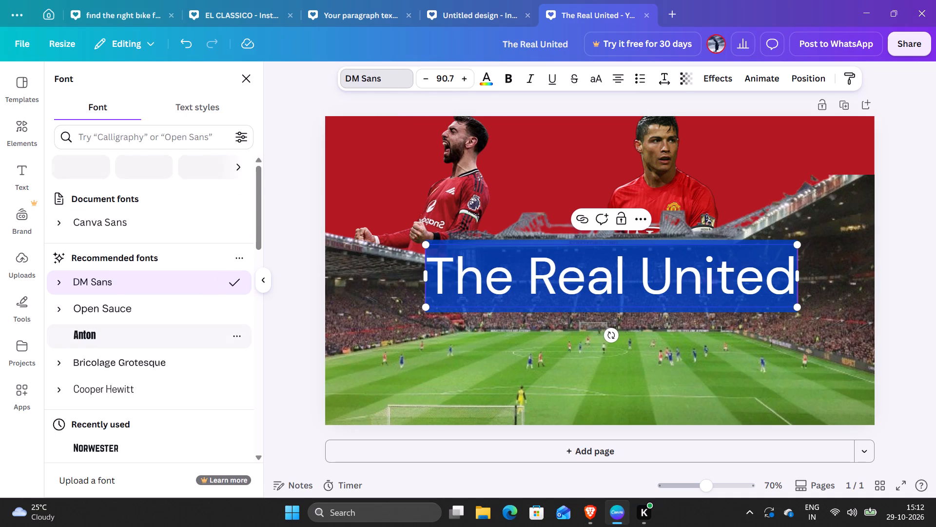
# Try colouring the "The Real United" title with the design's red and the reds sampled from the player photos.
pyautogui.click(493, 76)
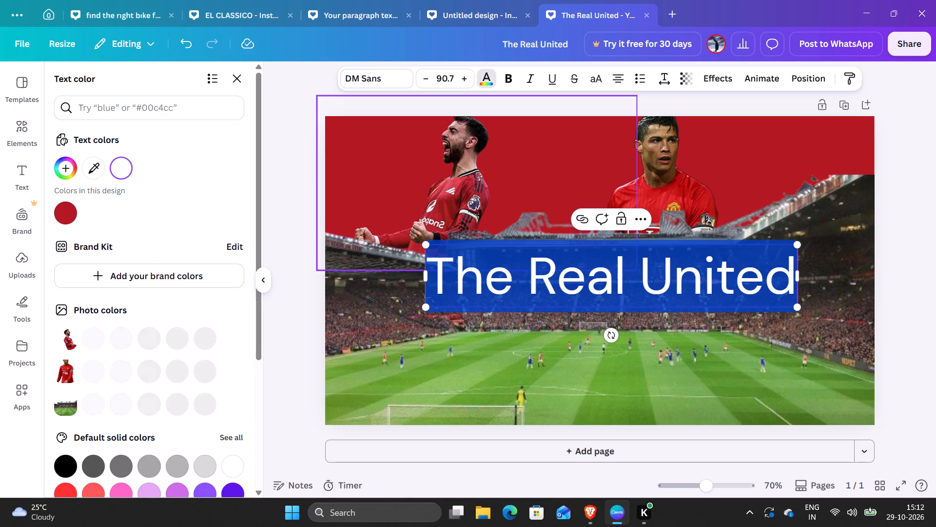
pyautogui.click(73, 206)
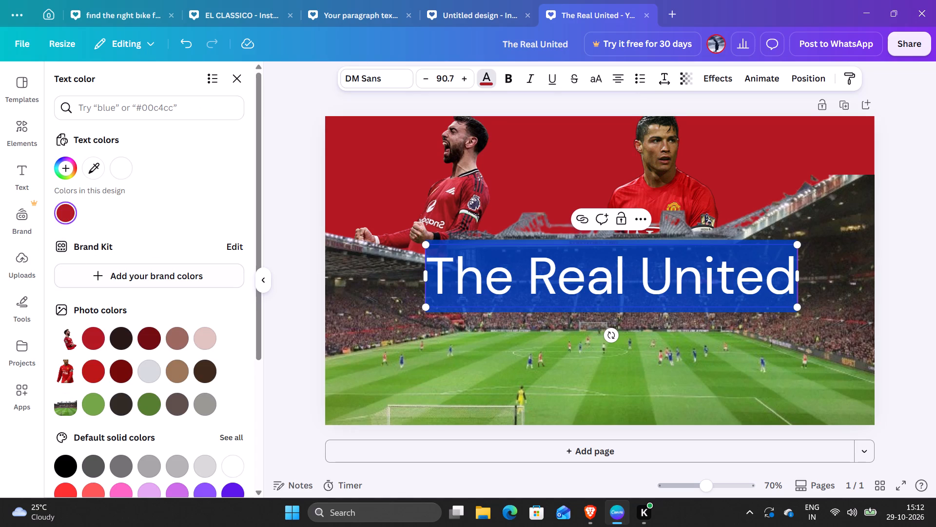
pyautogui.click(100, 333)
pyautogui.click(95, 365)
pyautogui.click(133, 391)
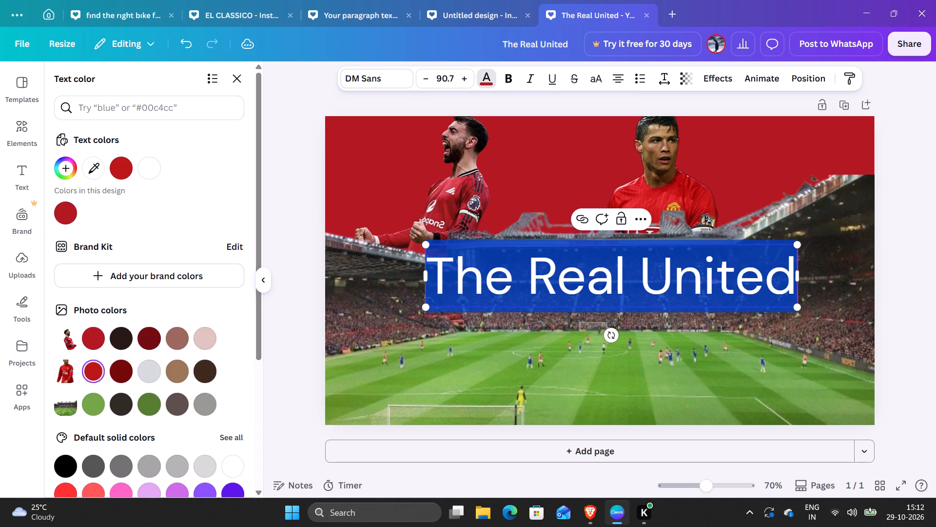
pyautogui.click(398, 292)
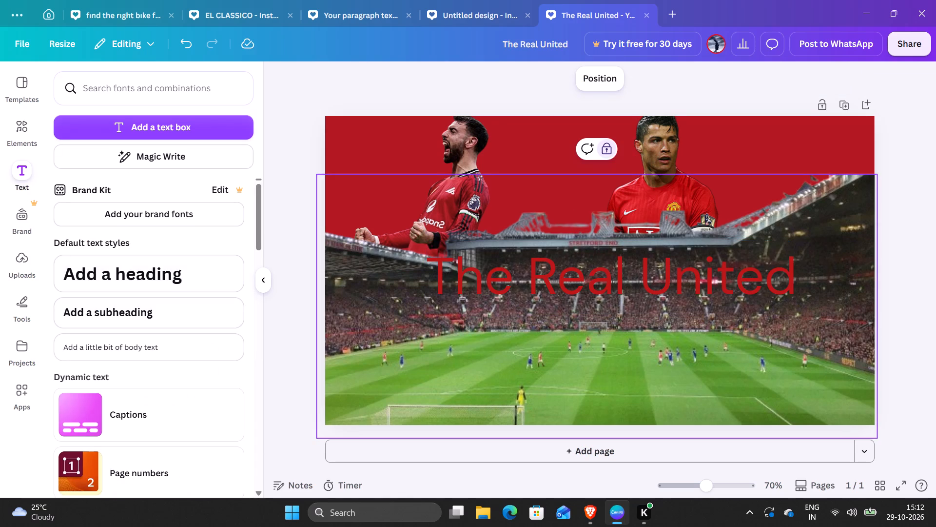
# Recolour the "The Real United" title from the default solid colours, trying white and settling on black.
pyautogui.click(545, 259)
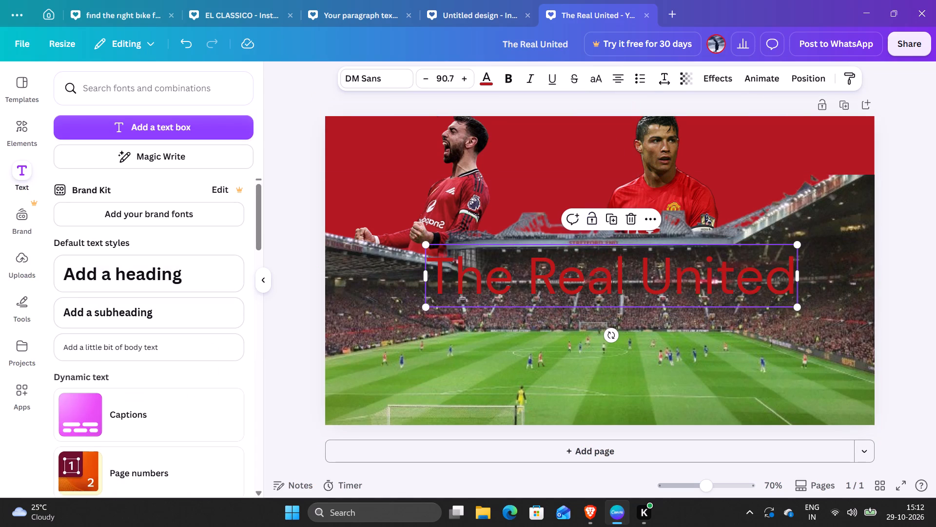
pyautogui.click(484, 81)
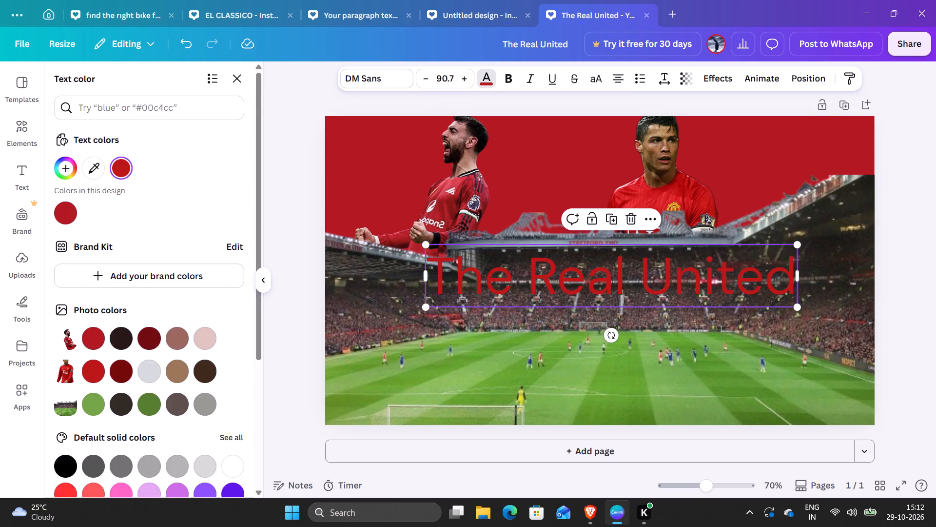
pyautogui.scroll(-2, 232, 288)
pyautogui.click(232, 346)
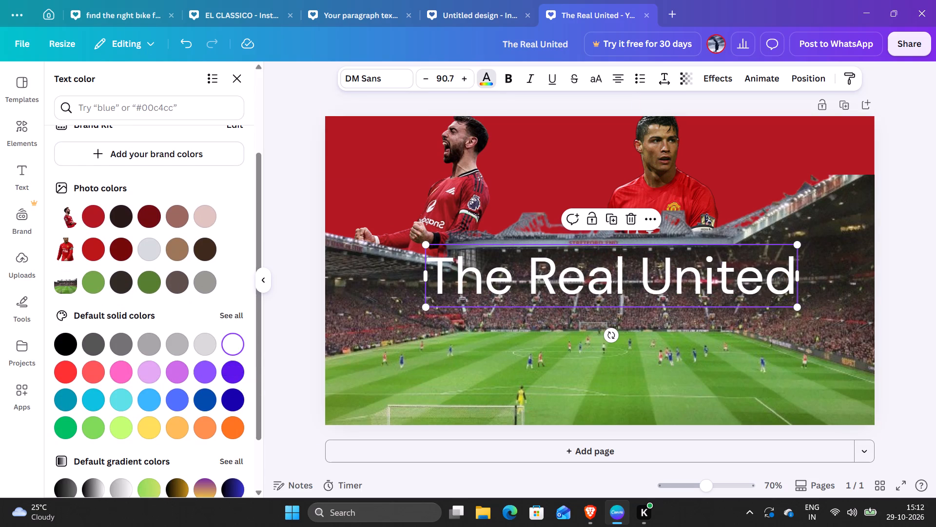
pyautogui.click(58, 347)
# Move the title down to where the lower stands meet the pitch, roughly centred across the thumbnail.
pyautogui.moveTo(565, 268); pyautogui.dragTo(564, 294)
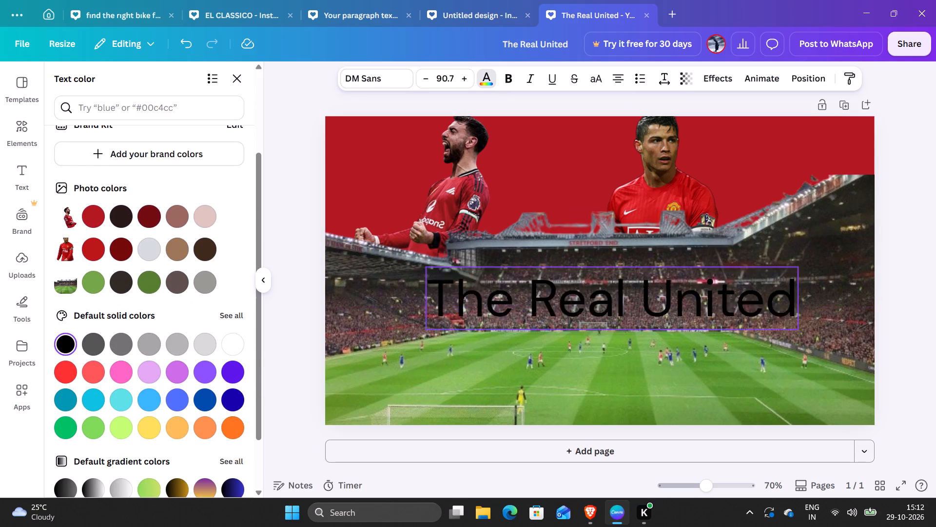
pyautogui.moveTo(564, 294); pyautogui.dragTo(548, 326)
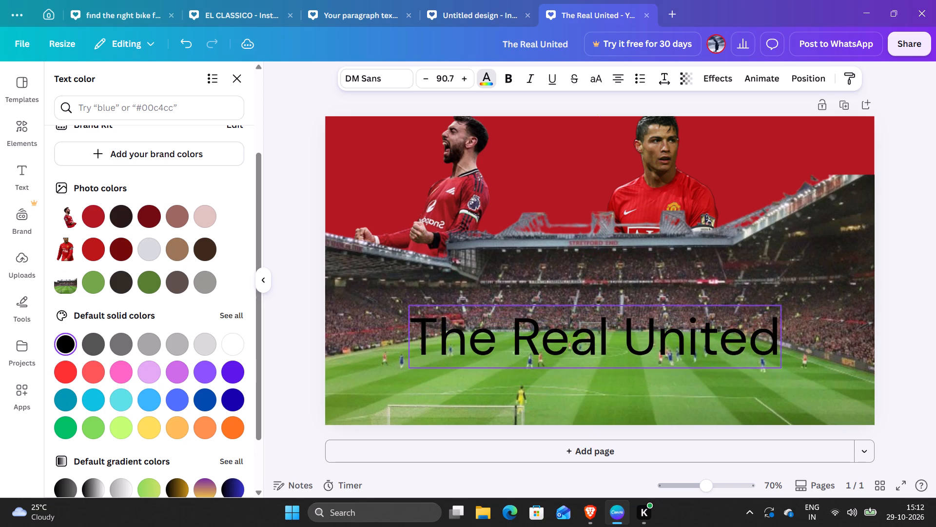
pyautogui.moveTo(548, 326); pyautogui.dragTo(548, 324)
pyautogui.click(914, 202)
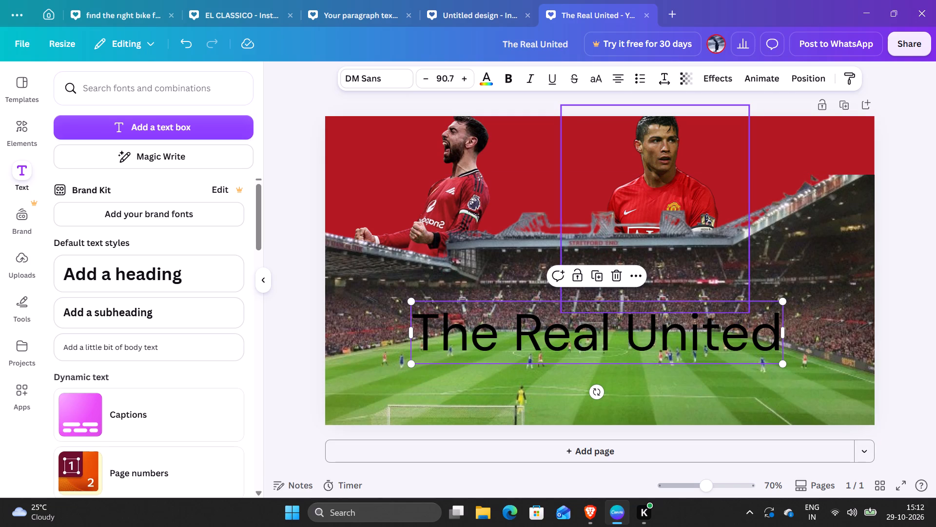
# Reposition Ronaldo slightly further right and lower, and shift Bruno Fernandes slightly down behind the stadium roof.
pyautogui.moveTo(666, 151); pyautogui.dragTo(695, 160)
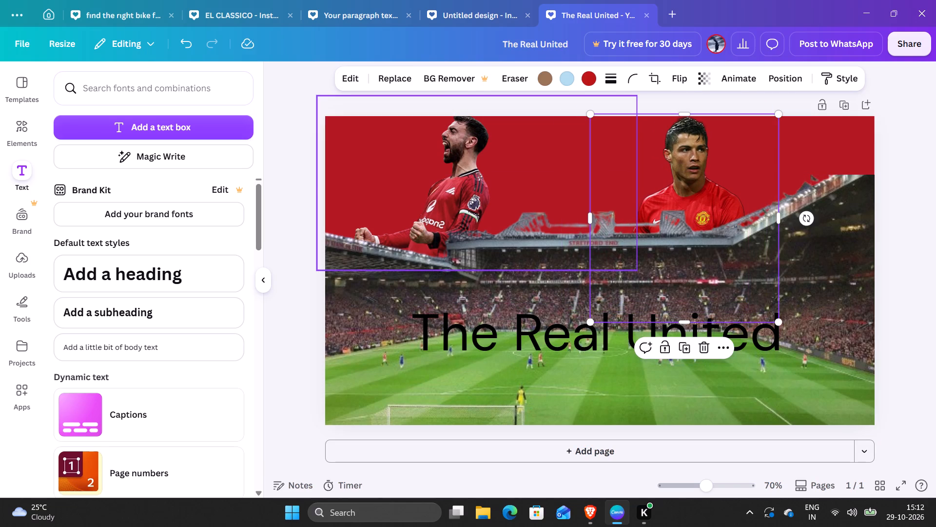
pyautogui.moveTo(475, 151); pyautogui.dragTo(476, 162)
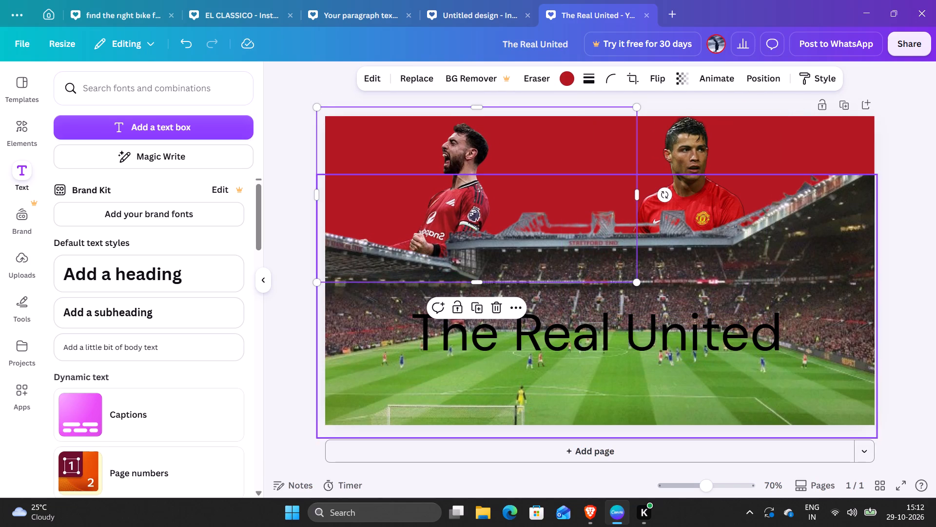
pyautogui.click(449, 208)
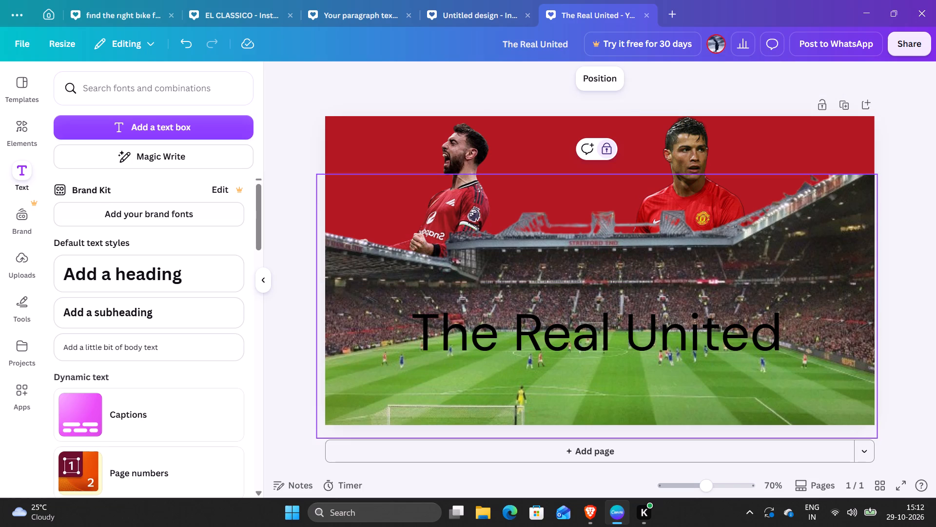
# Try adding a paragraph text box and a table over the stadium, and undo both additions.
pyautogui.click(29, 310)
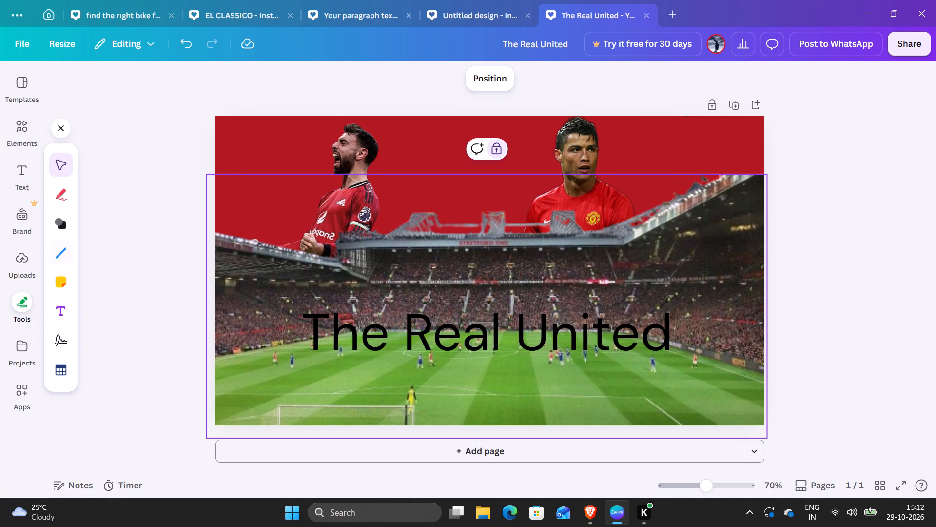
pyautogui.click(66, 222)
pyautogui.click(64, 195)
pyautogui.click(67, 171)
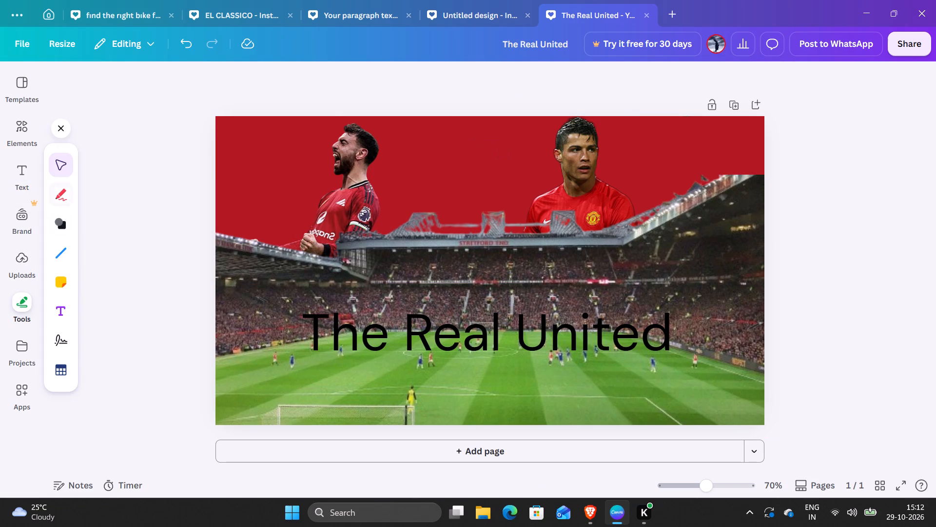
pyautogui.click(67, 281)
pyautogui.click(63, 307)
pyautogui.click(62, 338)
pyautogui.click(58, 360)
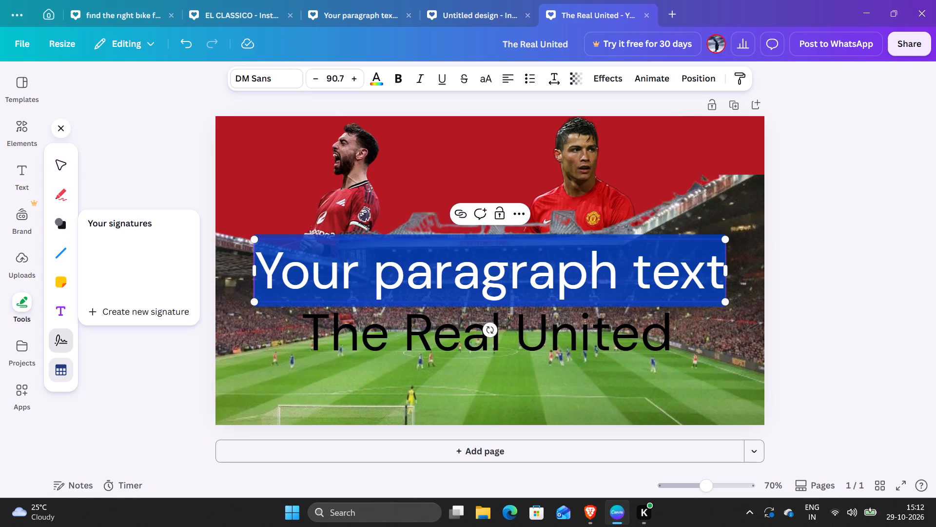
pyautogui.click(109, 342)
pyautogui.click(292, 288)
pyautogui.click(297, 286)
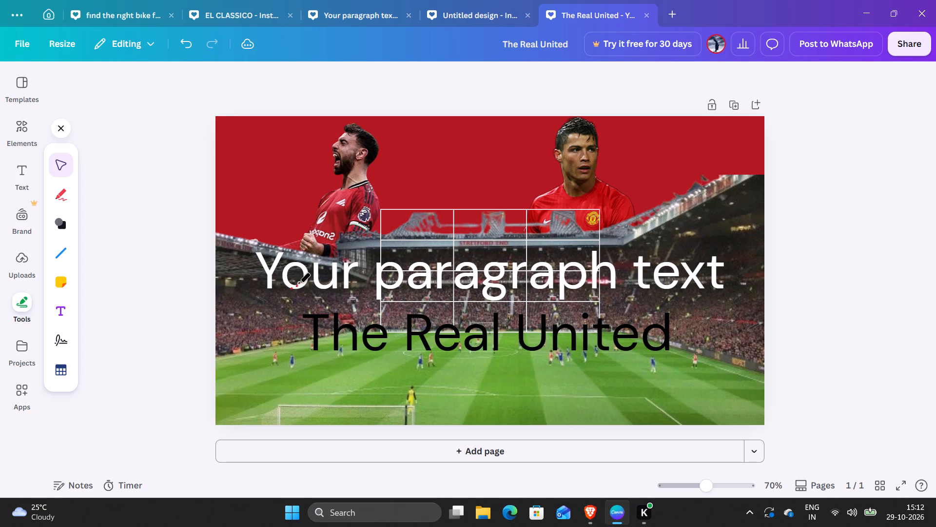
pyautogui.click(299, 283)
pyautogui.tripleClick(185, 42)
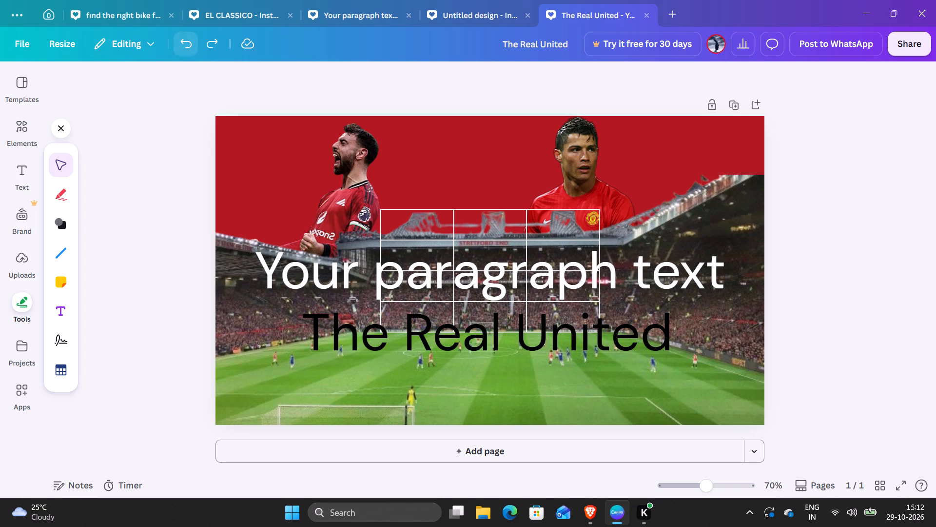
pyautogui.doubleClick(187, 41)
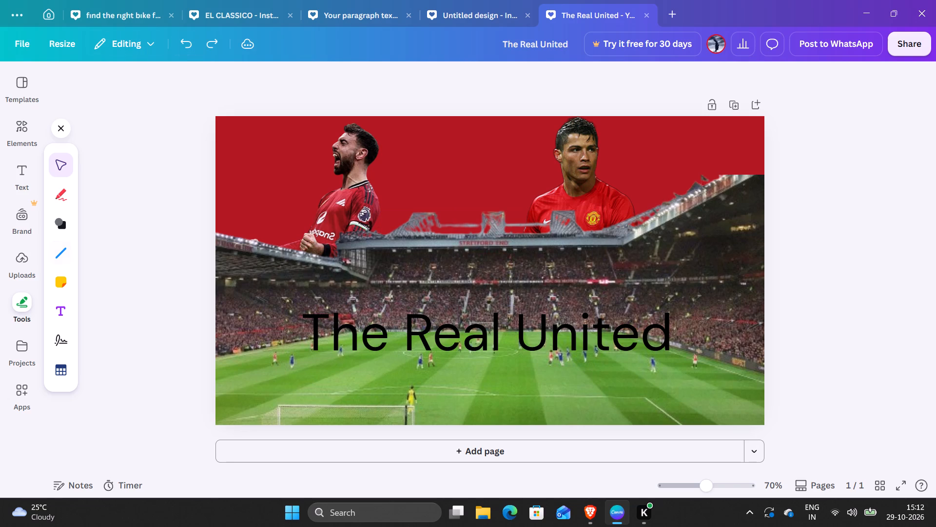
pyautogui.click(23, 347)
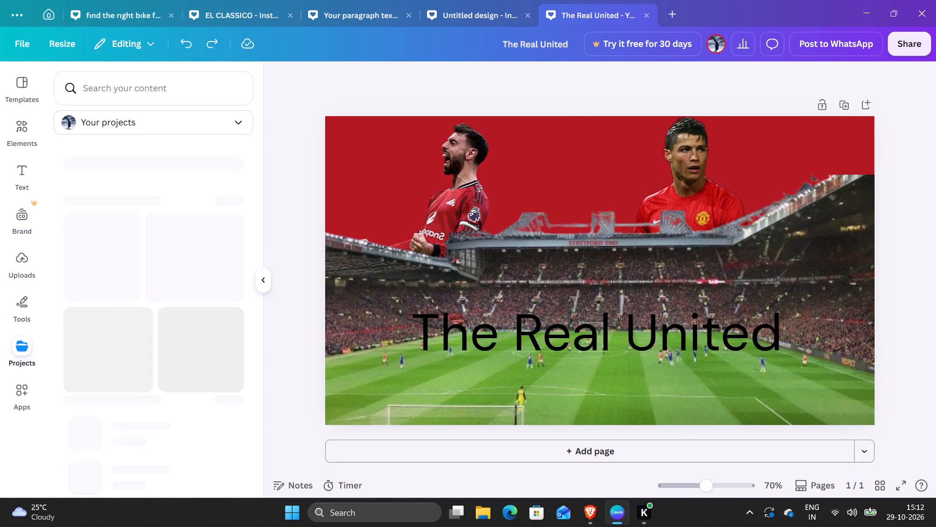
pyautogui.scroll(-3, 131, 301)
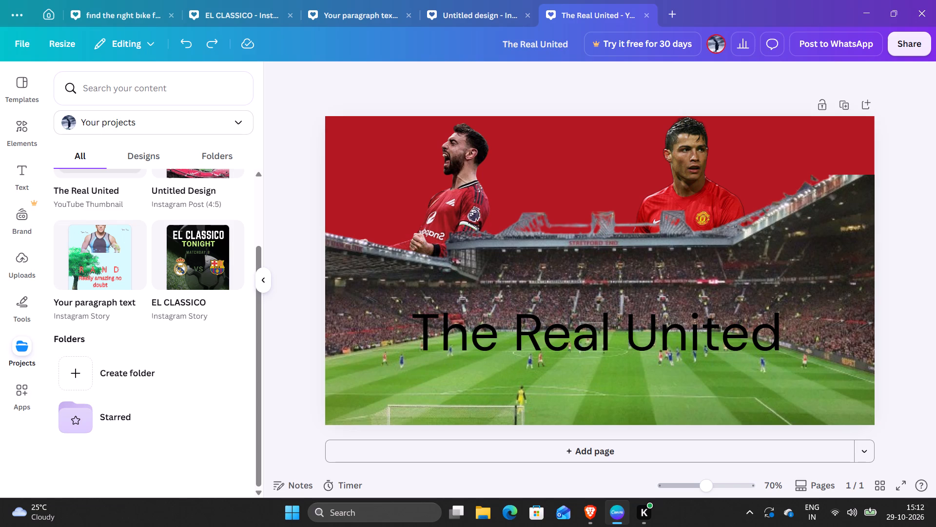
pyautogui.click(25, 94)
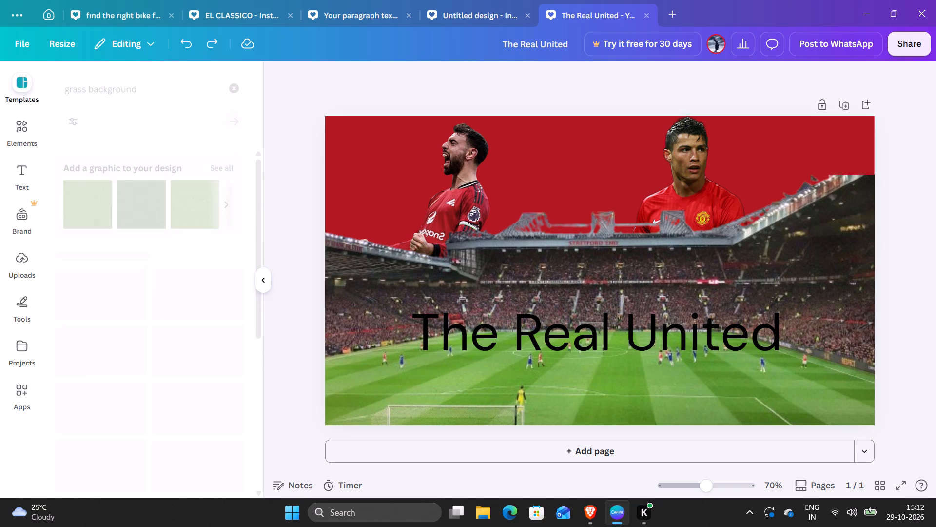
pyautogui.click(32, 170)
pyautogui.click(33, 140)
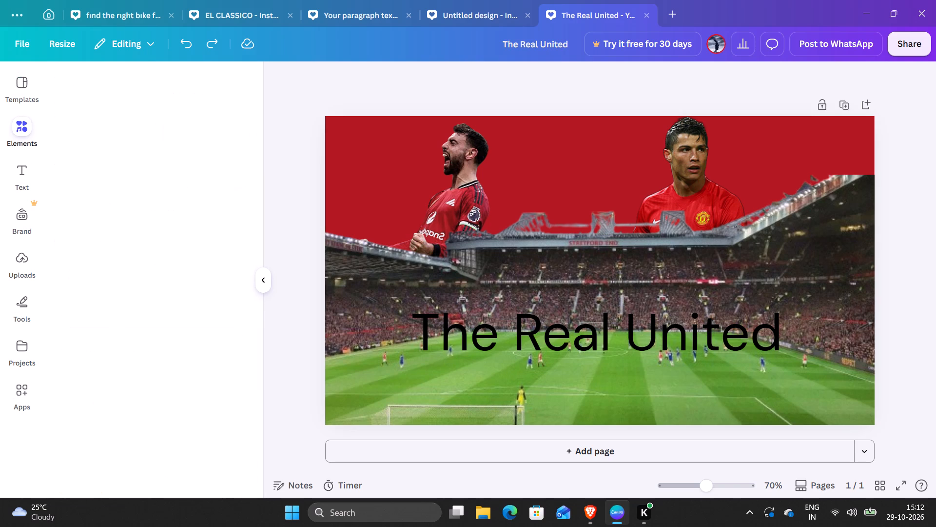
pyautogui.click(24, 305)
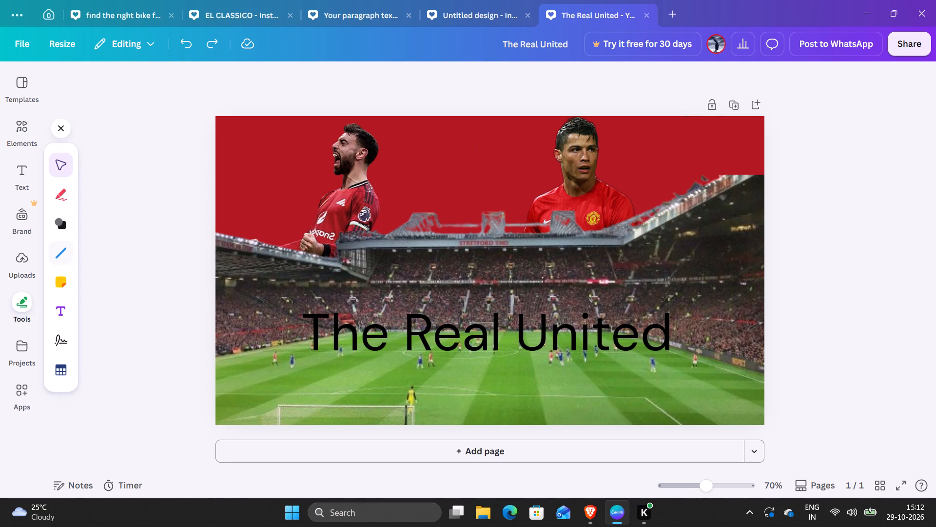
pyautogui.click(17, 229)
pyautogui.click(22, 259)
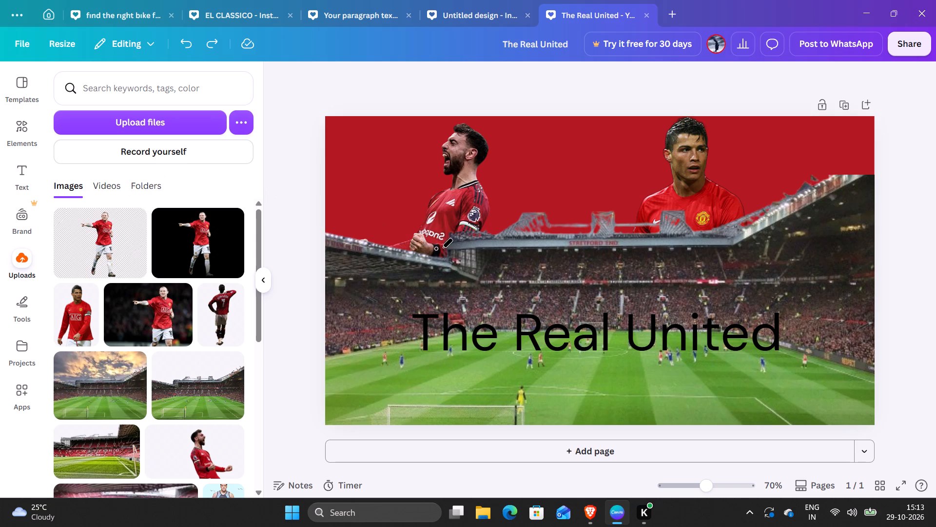
# Copy the design's share link with access left at "Only you can access".
pyautogui.click(907, 51)
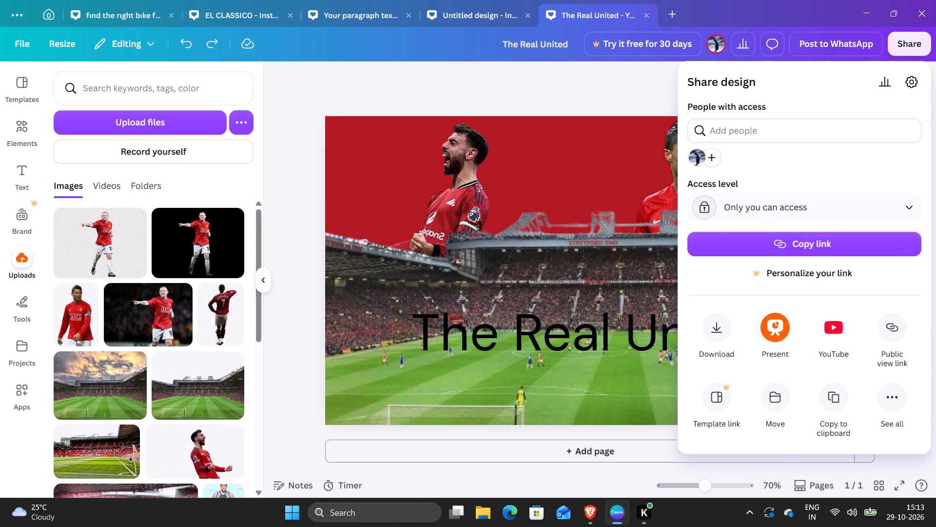
pyautogui.click(795, 242)
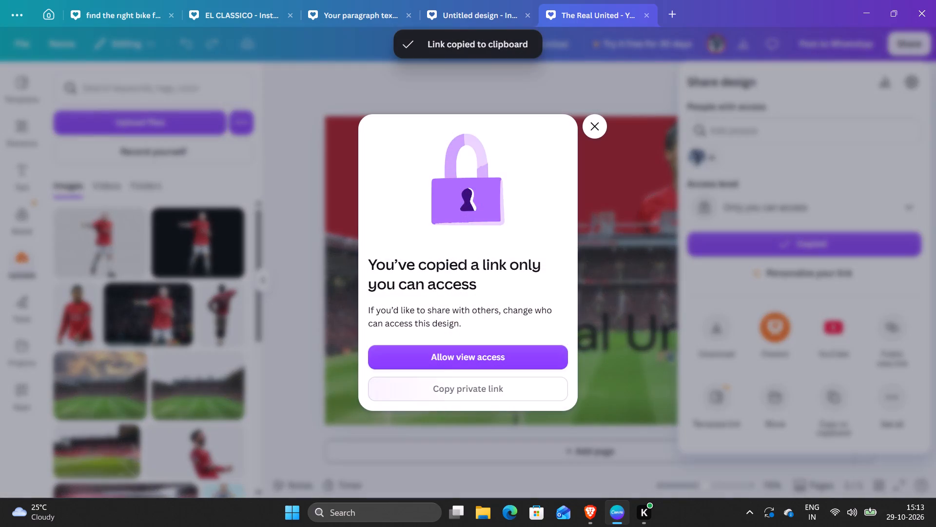
pyautogui.click(601, 129)
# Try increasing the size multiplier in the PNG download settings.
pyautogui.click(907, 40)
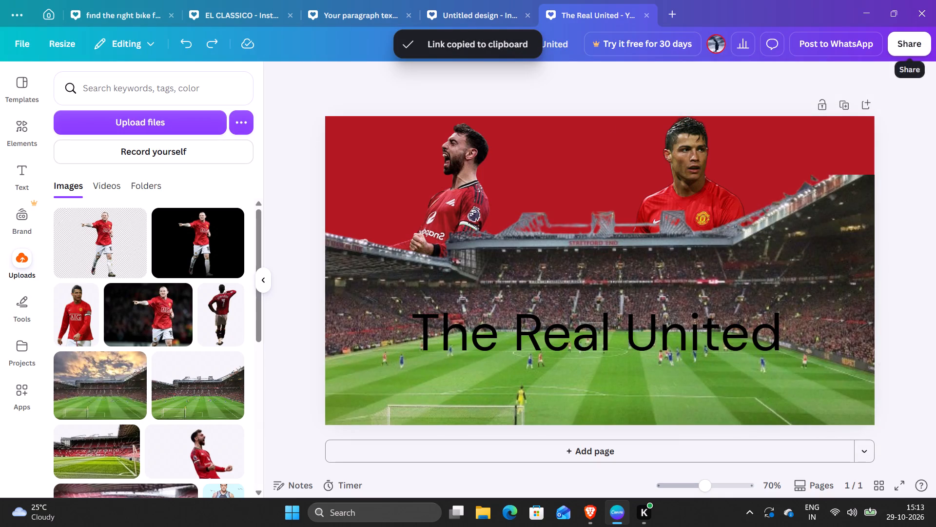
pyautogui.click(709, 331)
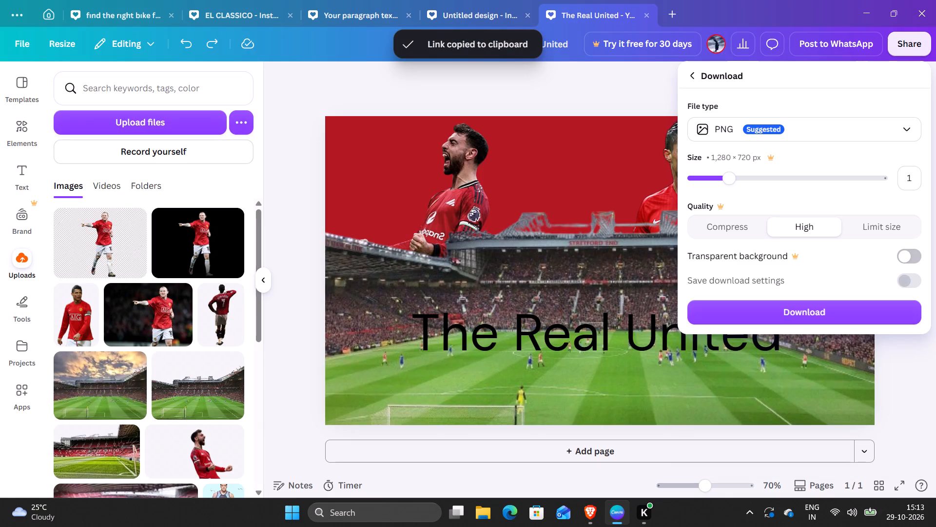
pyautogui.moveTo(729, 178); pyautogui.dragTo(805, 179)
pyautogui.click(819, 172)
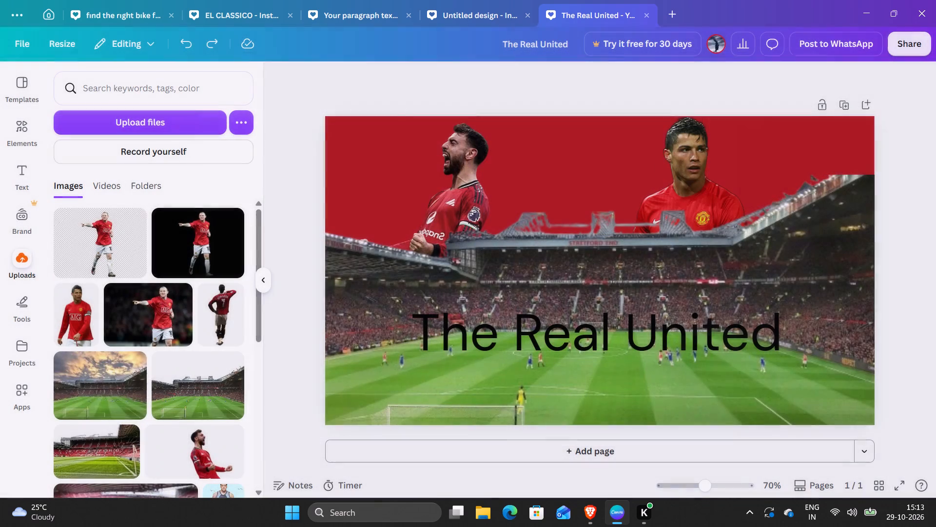
# Download the thumbnail as a high-quality PNG at 1,280 × 720 px and save the file to the computer.
pyautogui.click(908, 43)
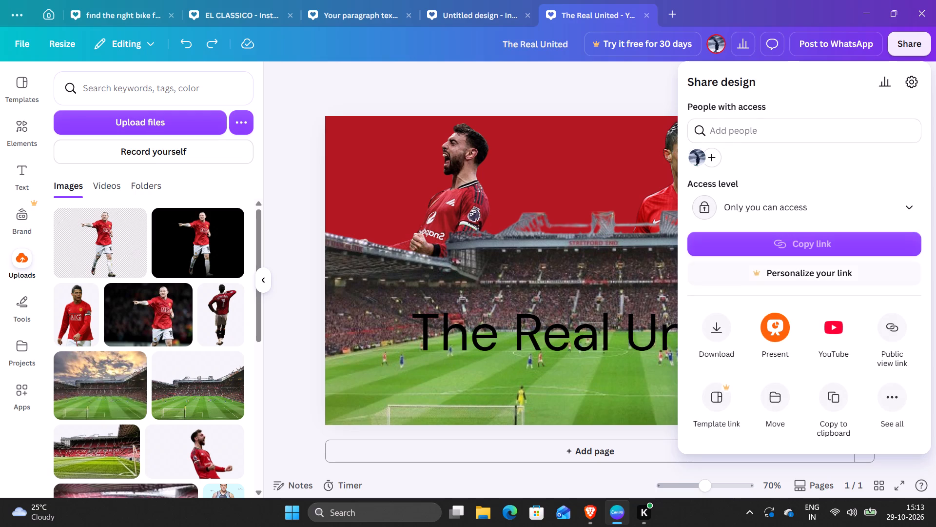
pyautogui.click(714, 339)
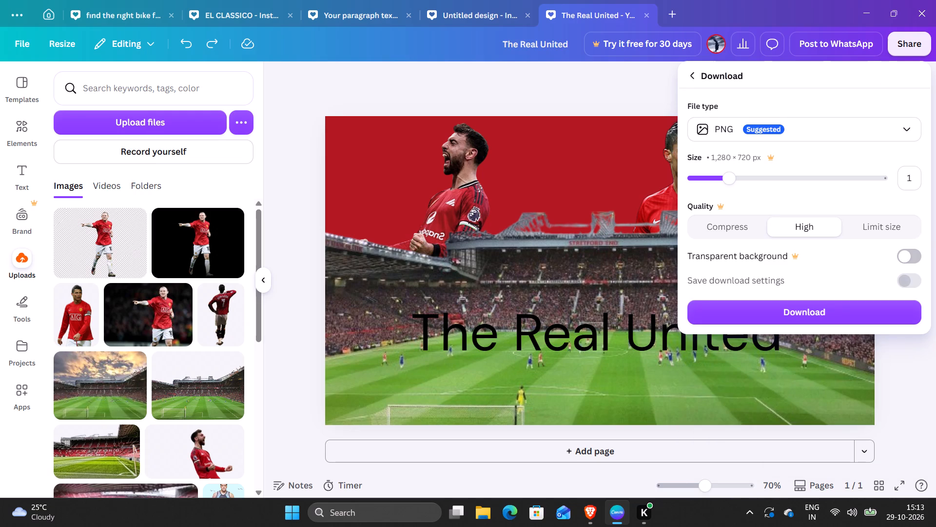
pyautogui.click(834, 308)
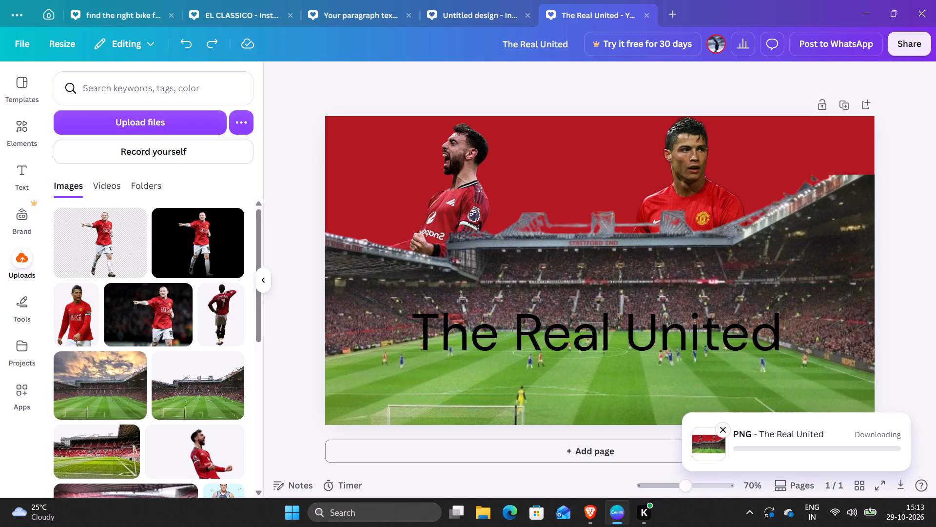
pyautogui.click(518, 85)
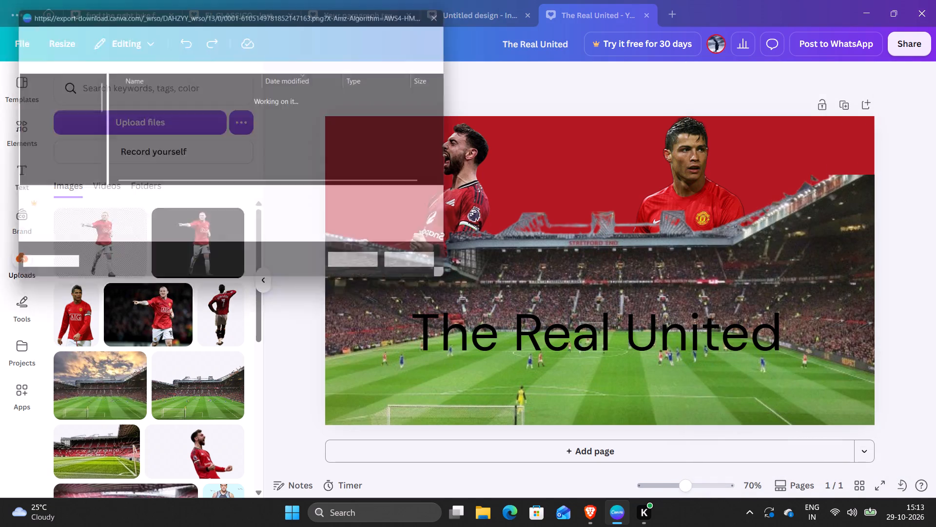
pyautogui.click(376, 273)
pyautogui.click(574, 218)
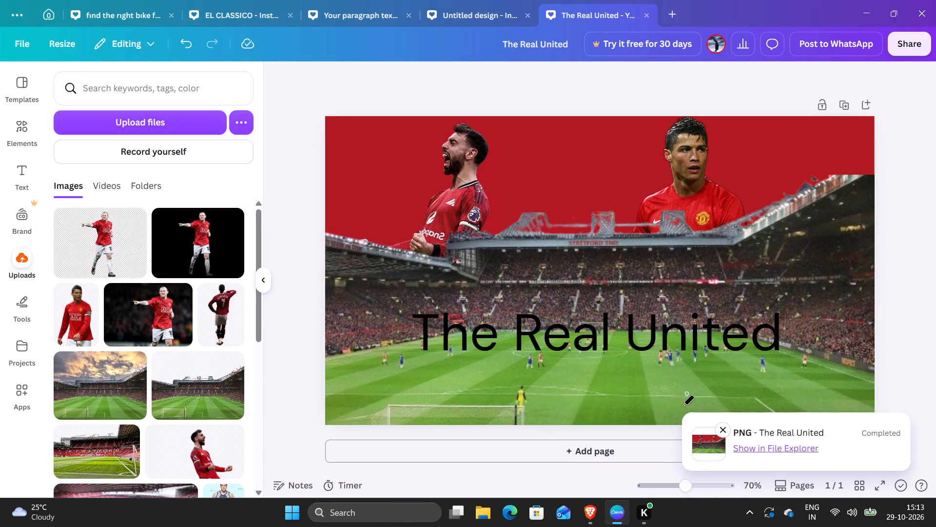